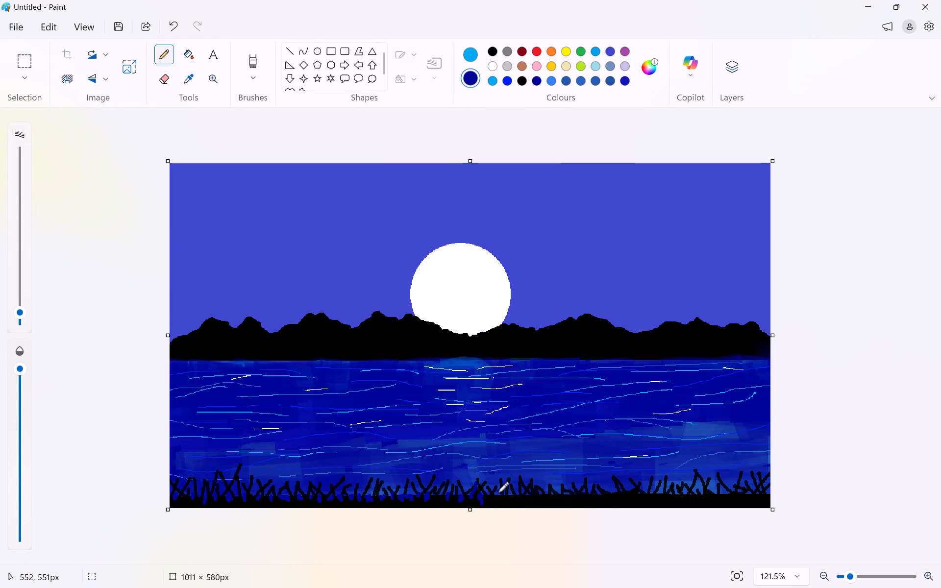
Paint short dark blue pencil strokes between the grass blades along the shoreline, from below the moon to slightly right of it.
drag(497, 495, 496, 500)
drag(496, 500, 495, 503)
drag(489, 494, 489, 508)
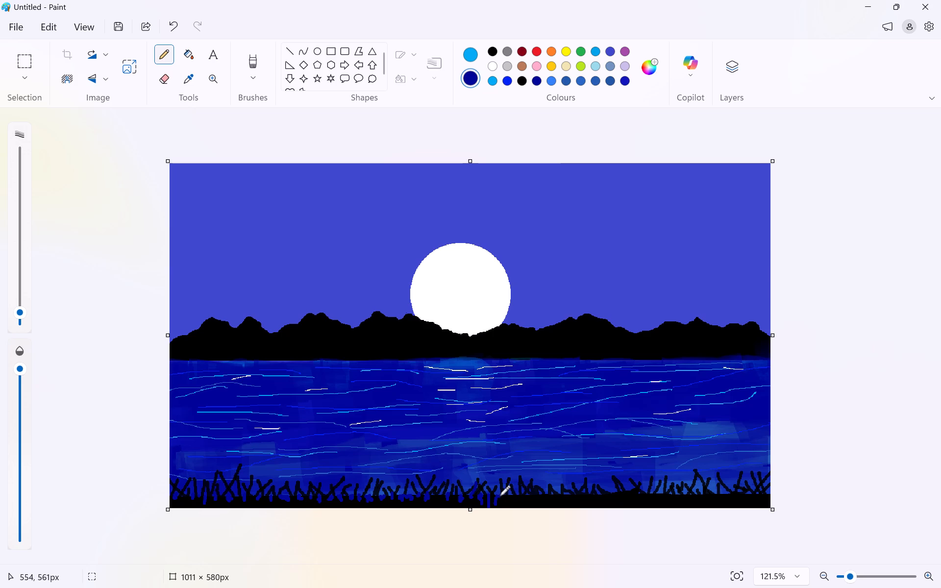
drag(499, 496, 497, 506)
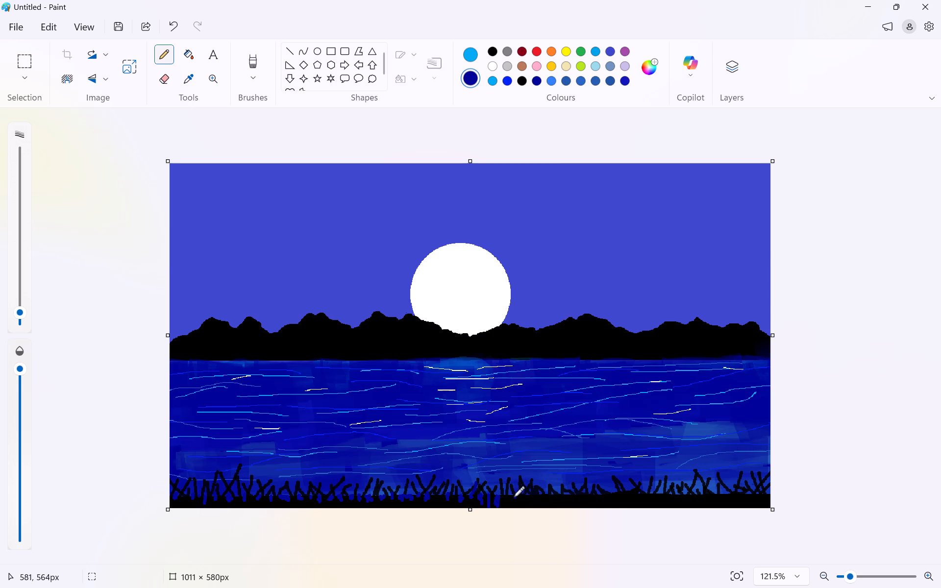
drag(511, 496, 511, 506)
click(506, 497)
drag(510, 494, 510, 505)
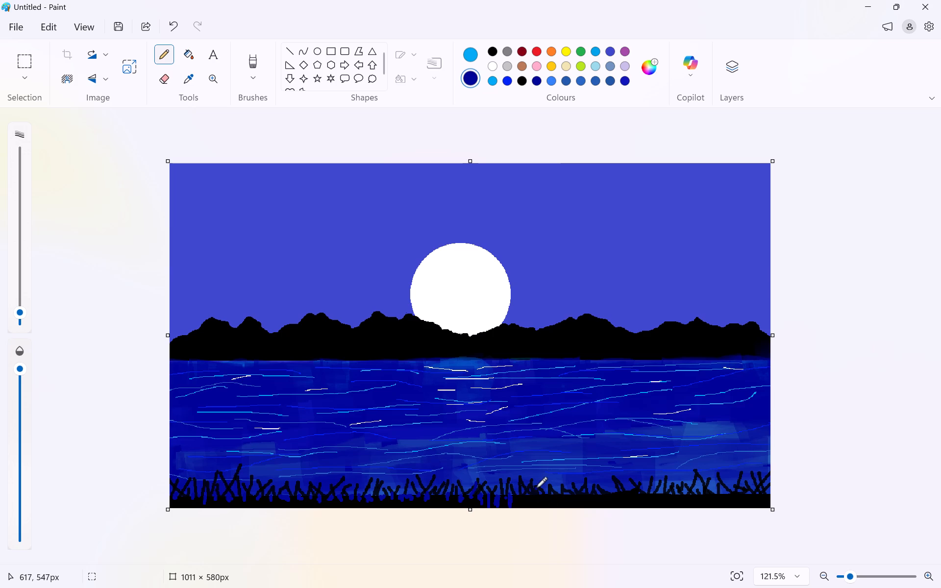
drag(523, 496, 528, 509)
drag(525, 496, 528, 509)
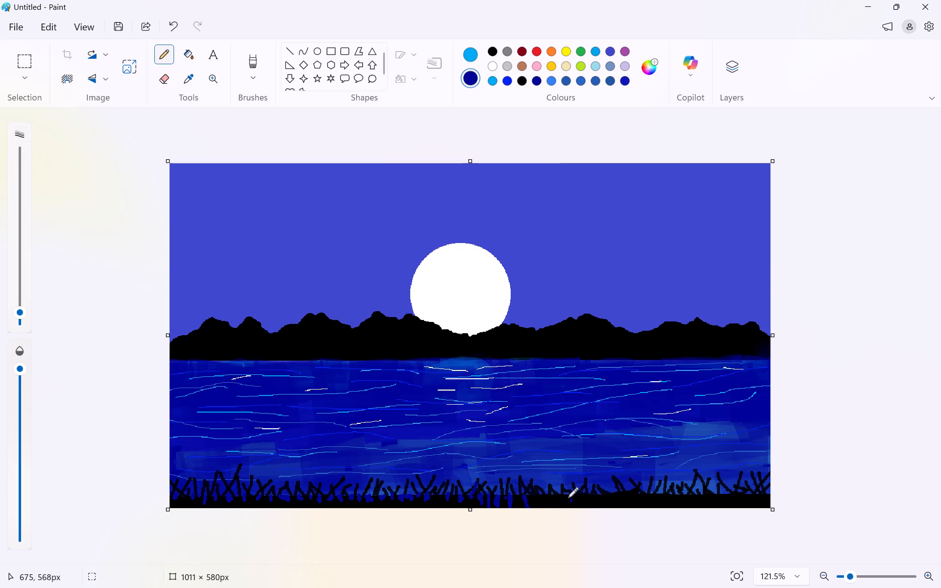
drag(537, 496, 537, 507)
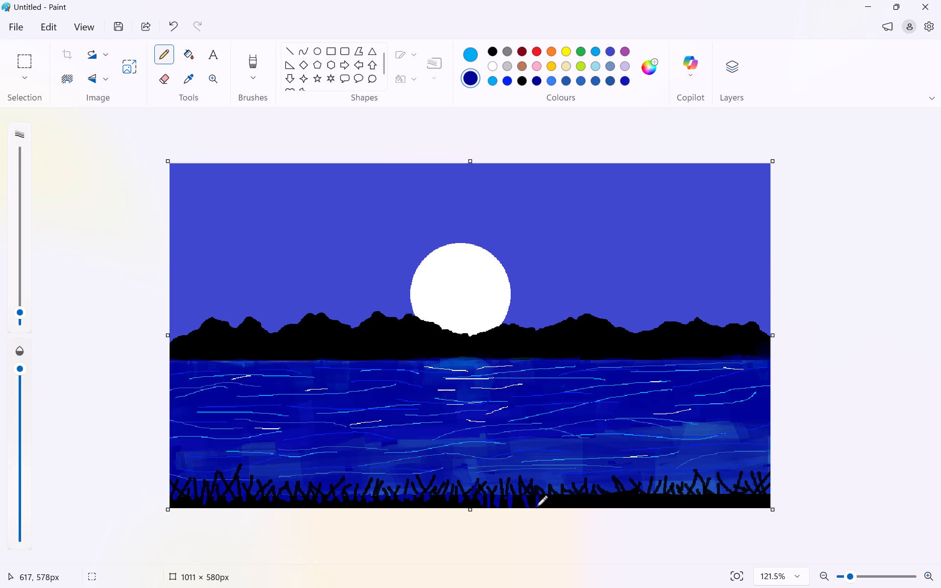
drag(544, 495, 546, 504)
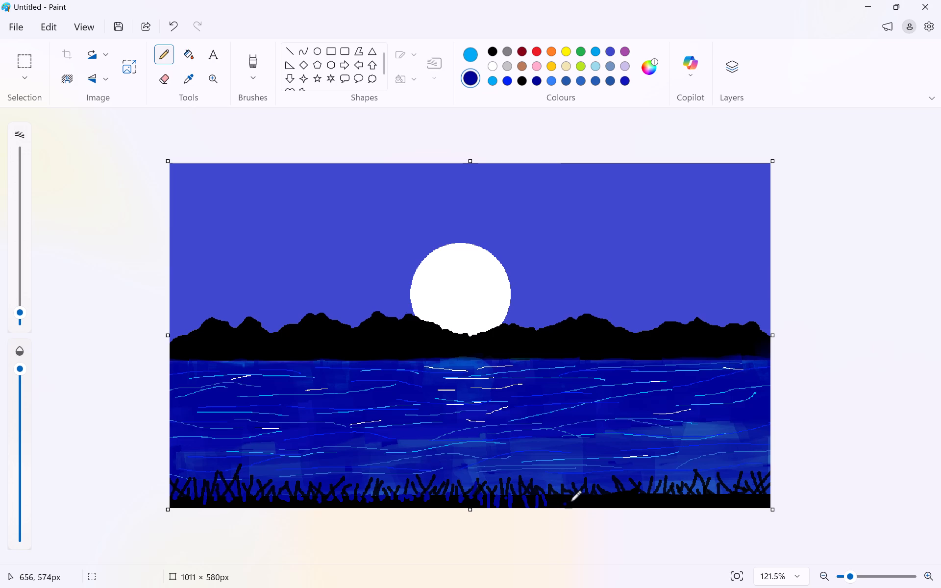
click(552, 495)
Fill the gaps at the base of the grass with dark blue pencil dabs along the right-centre stretch of the shoreline.
click(566, 494)
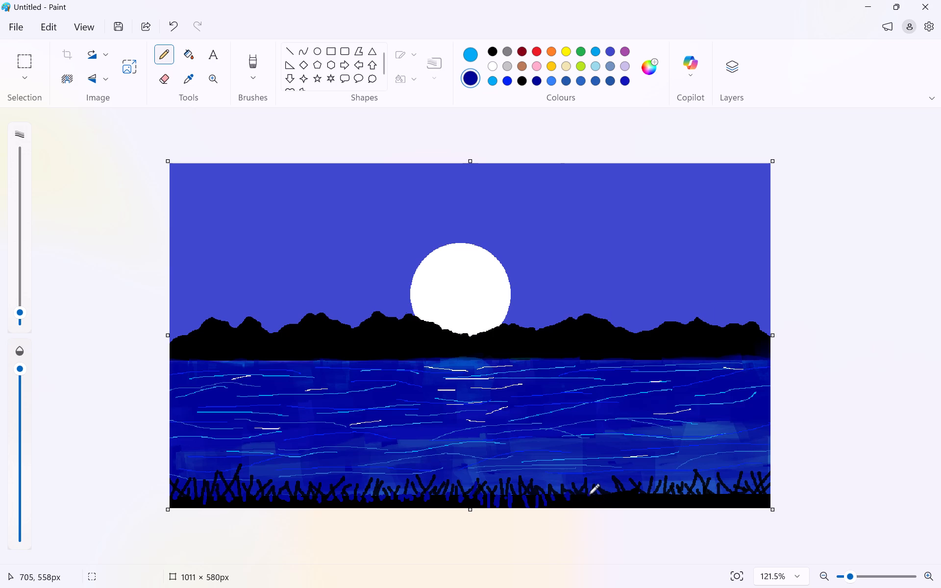
click(588, 494)
click(585, 493)
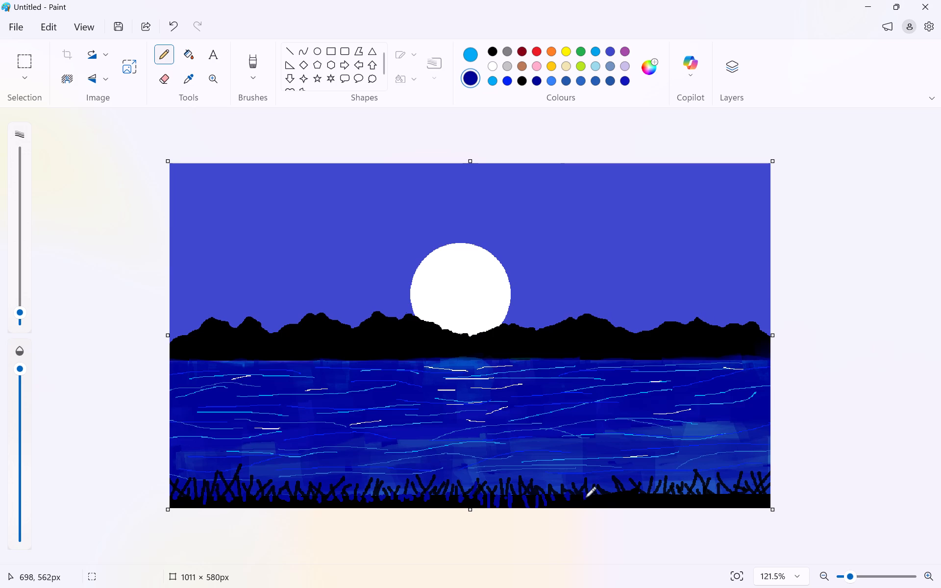
drag(592, 493, 593, 498)
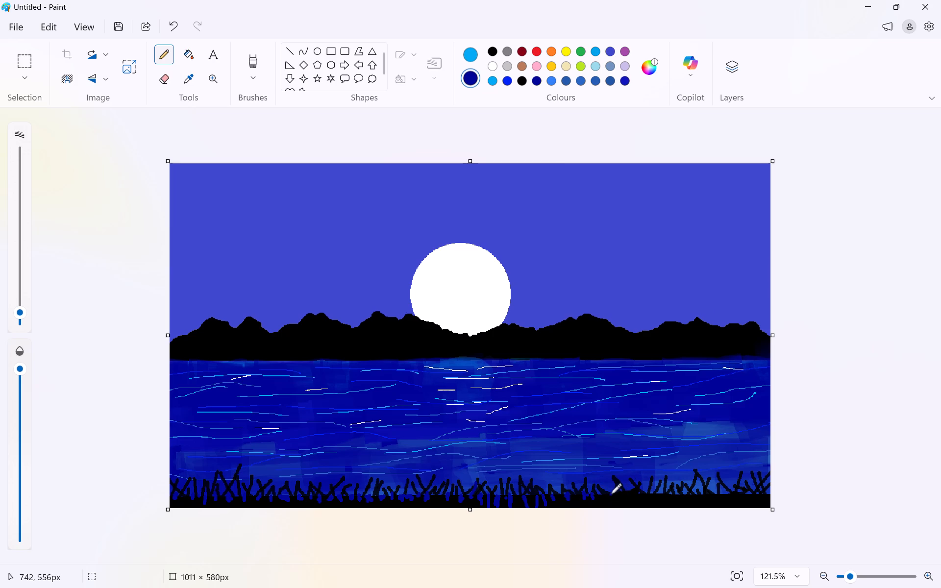
click(603, 496)
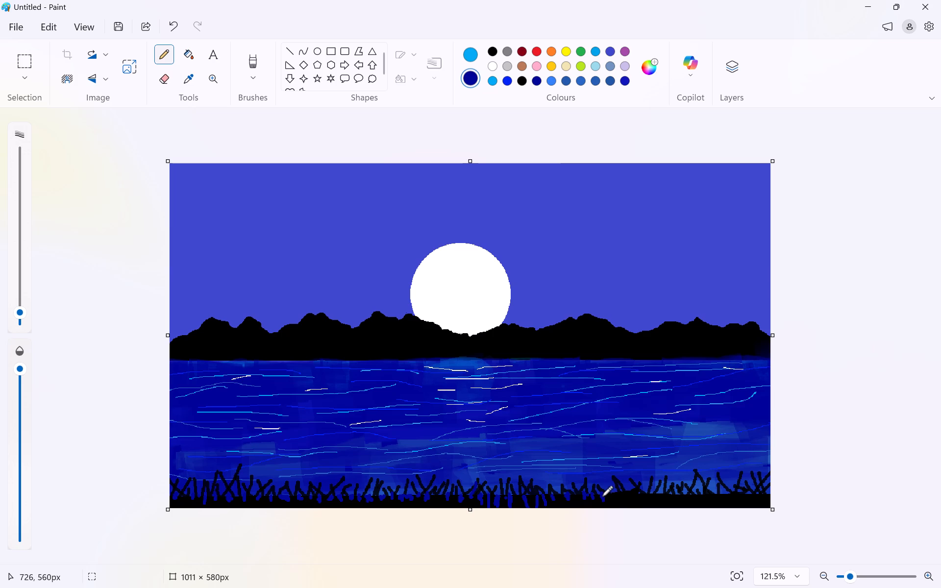
click(615, 495)
click(608, 493)
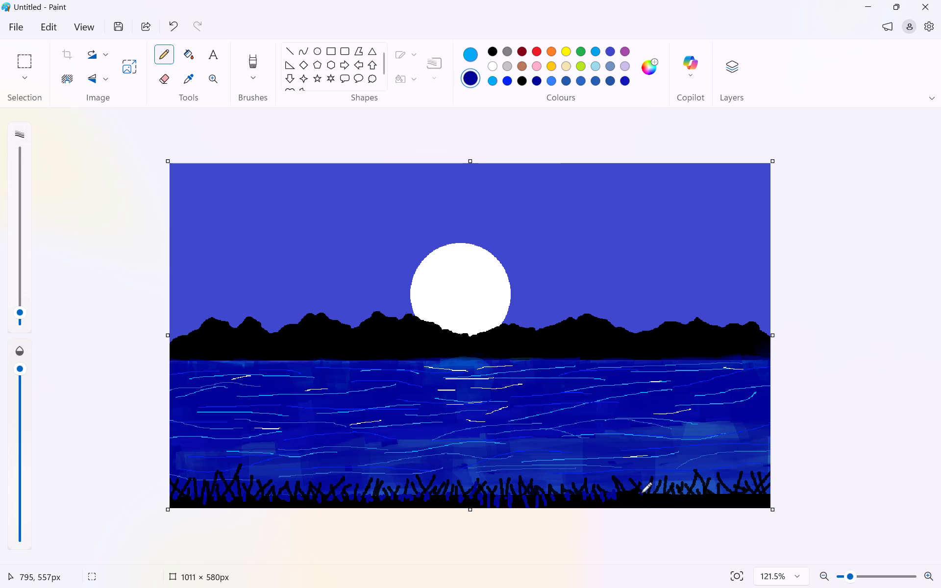
click(639, 493)
click(627, 495)
click(627, 496)
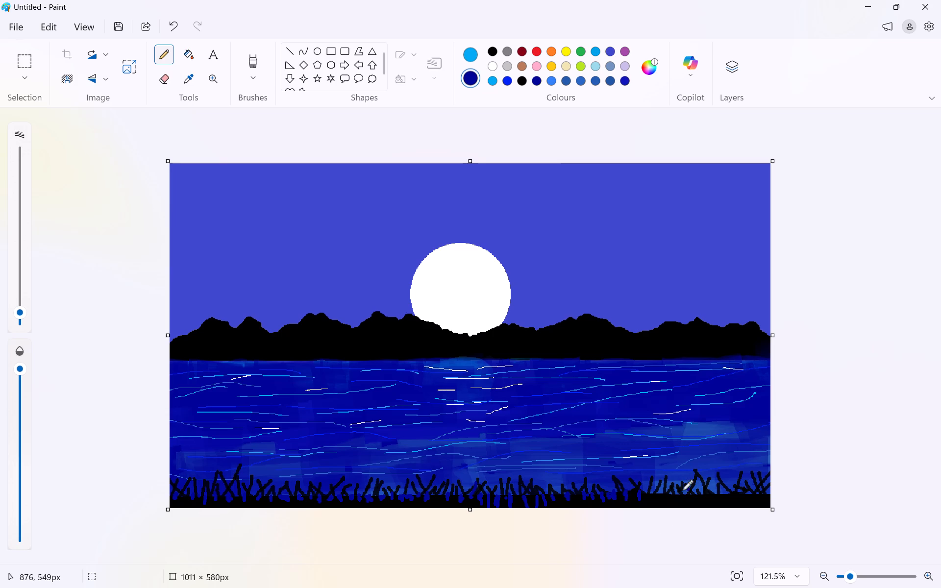
Add dark blue pencil dabs between the grass blades along the shoreline about three-quarters to seven-eighths across the canvas.
drag(661, 496, 655, 497)
drag(655, 497, 656, 496)
drag(643, 491, 643, 493)
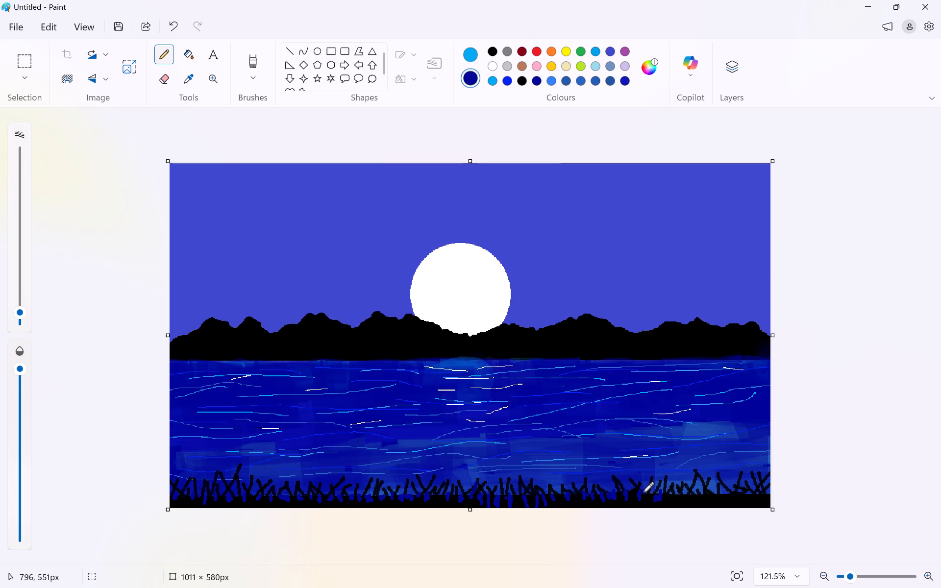
drag(643, 493, 643, 498)
drag(630, 491, 630, 496)
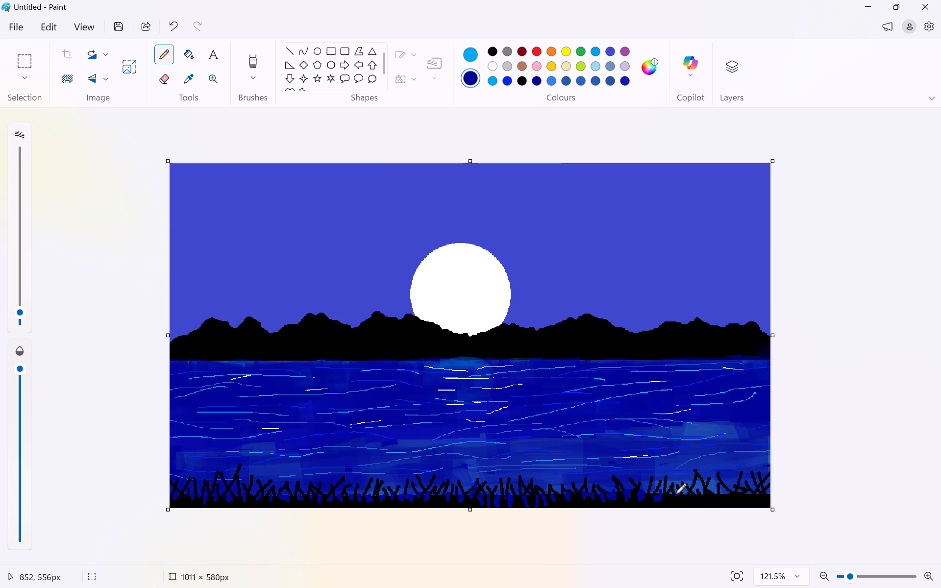
drag(671, 495, 670, 499)
drag(670, 499, 672, 499)
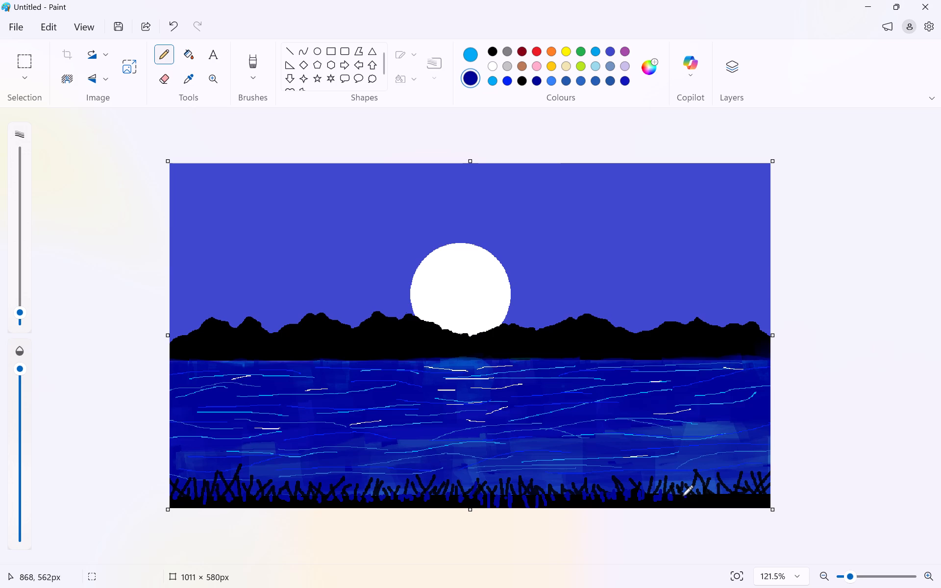
click(679, 497)
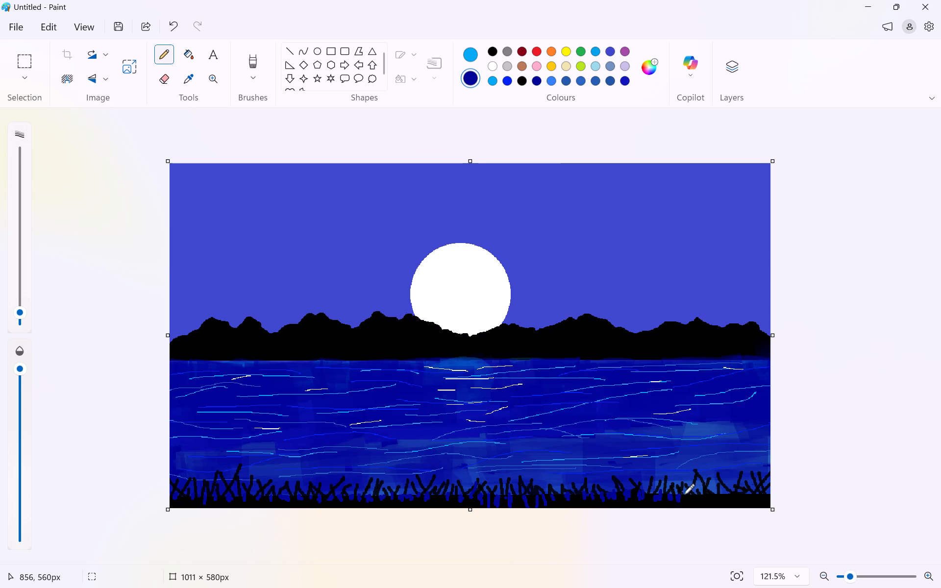
click(690, 496)
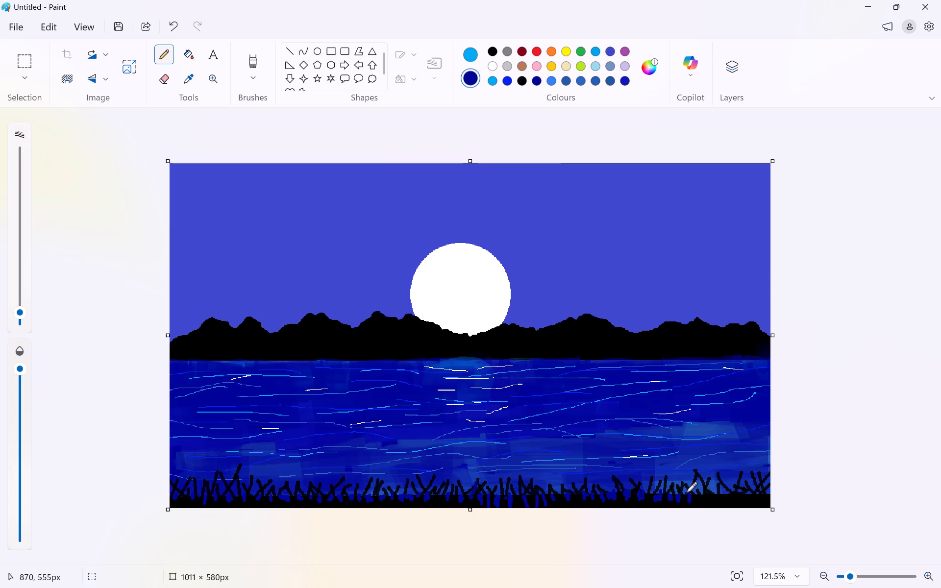
click(684, 493)
Dab dark blue pencil marks into the gaps at the base of the last grass clumps near the canvas's right edge.
click(709, 494)
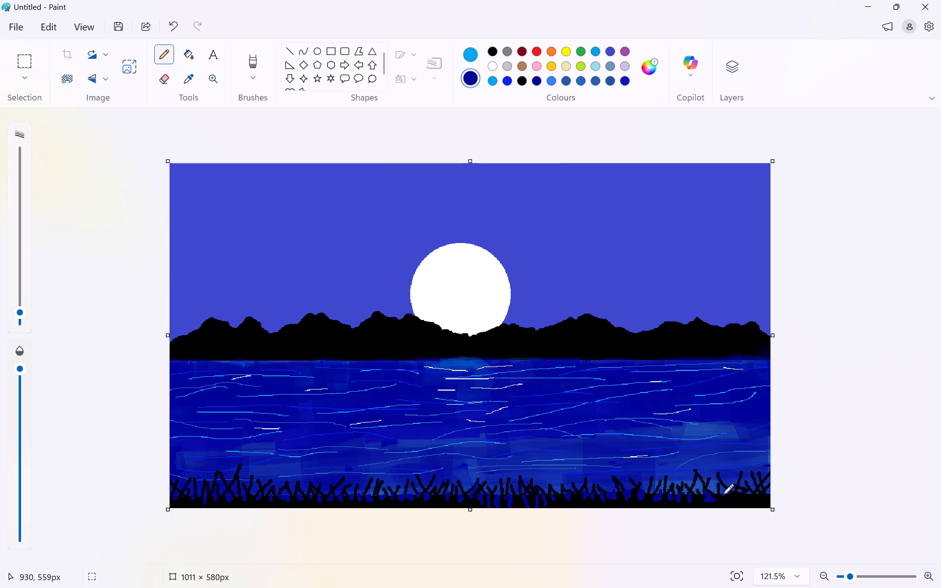
click(723, 495)
drag(738, 495, 737, 500)
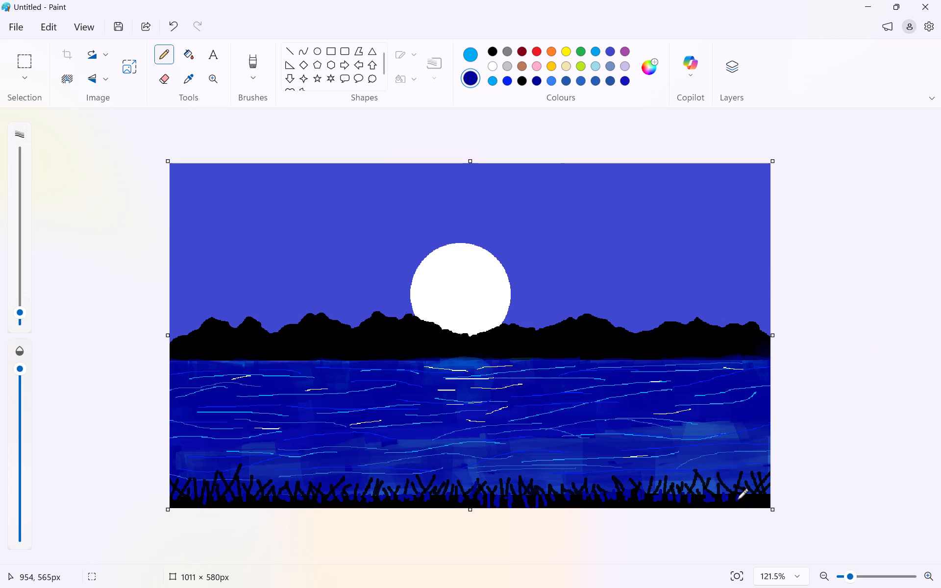
drag(737, 500, 740, 500)
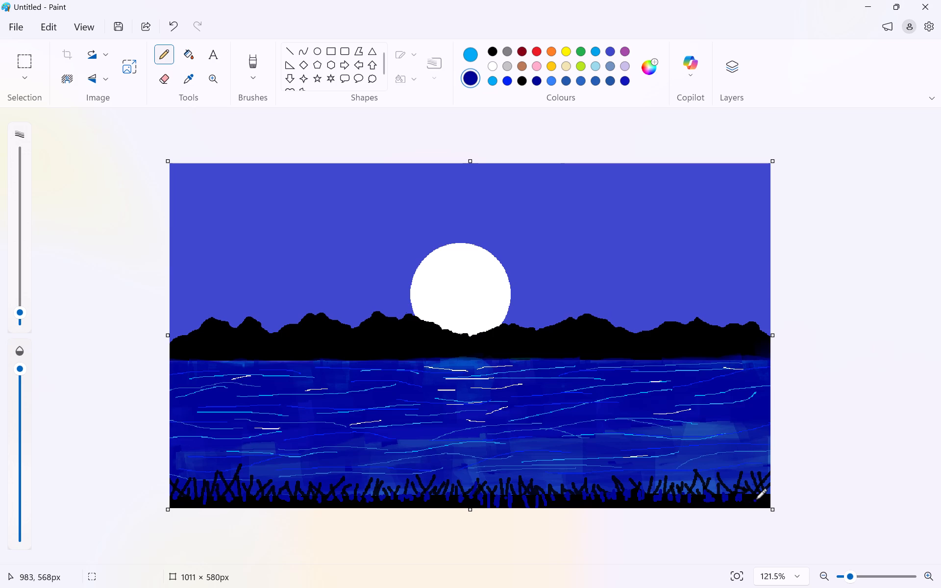
click(748, 498)
Fill the remaining gaps at the base of the grass beside the canvas's right edge with dark blue pencil dabs.
drag(759, 494, 759, 493)
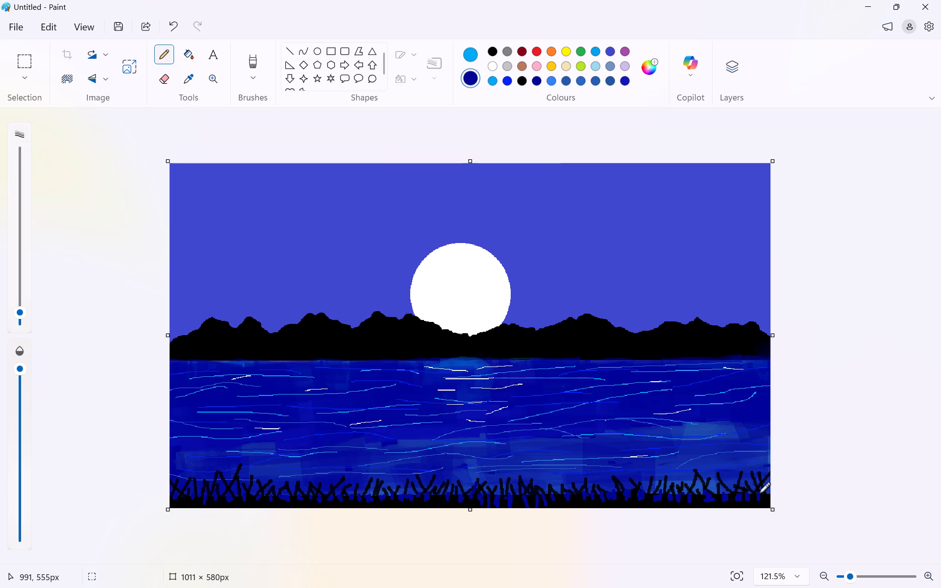
drag(759, 493, 763, 499)
Add dark blue pencil dabs at the grass base just left of below the moon's centre and about two-thirds across the canvas.
ctrl+scroll(752, 457, up, 1)
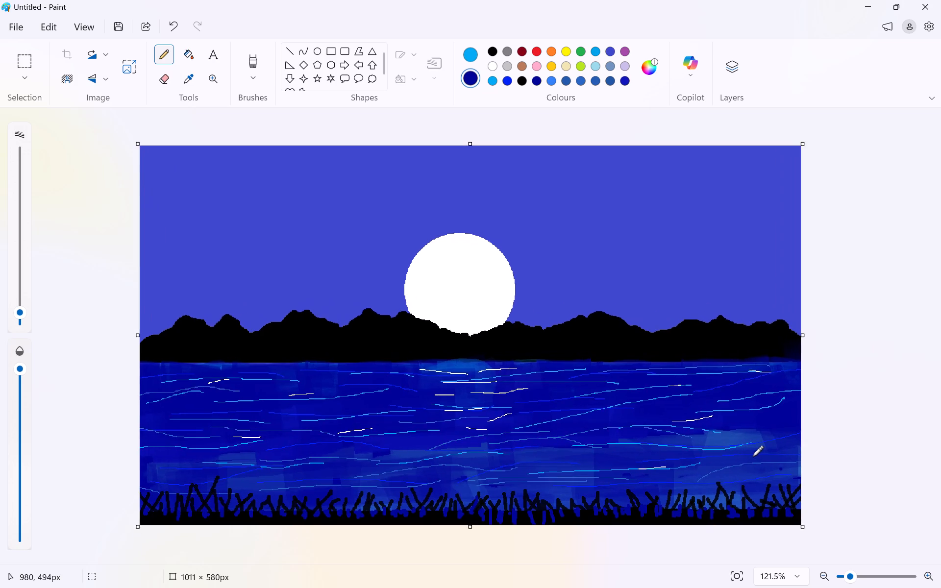
ctrl+scroll(752, 457, up, 4)
scroll(752, 457, down, 6)
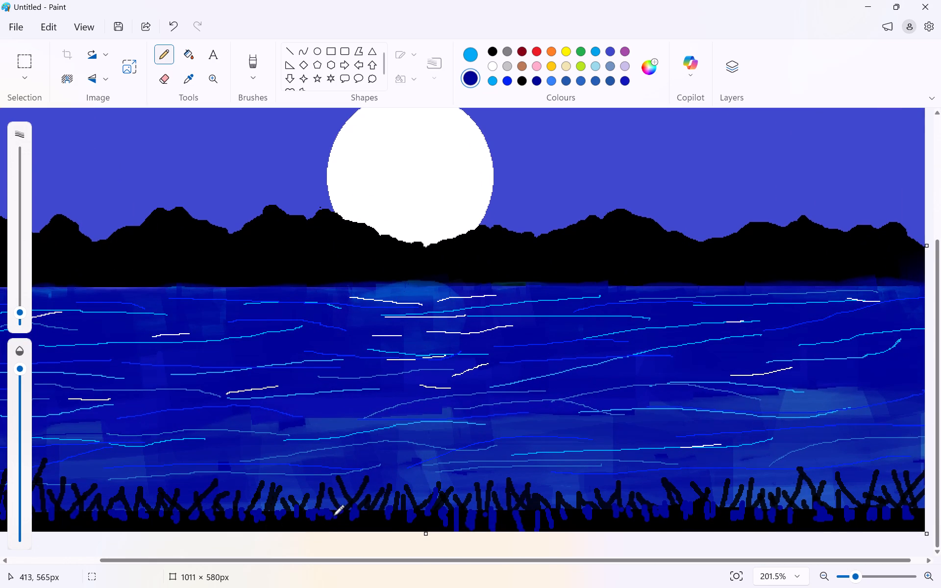
drag(326, 512, 327, 521)
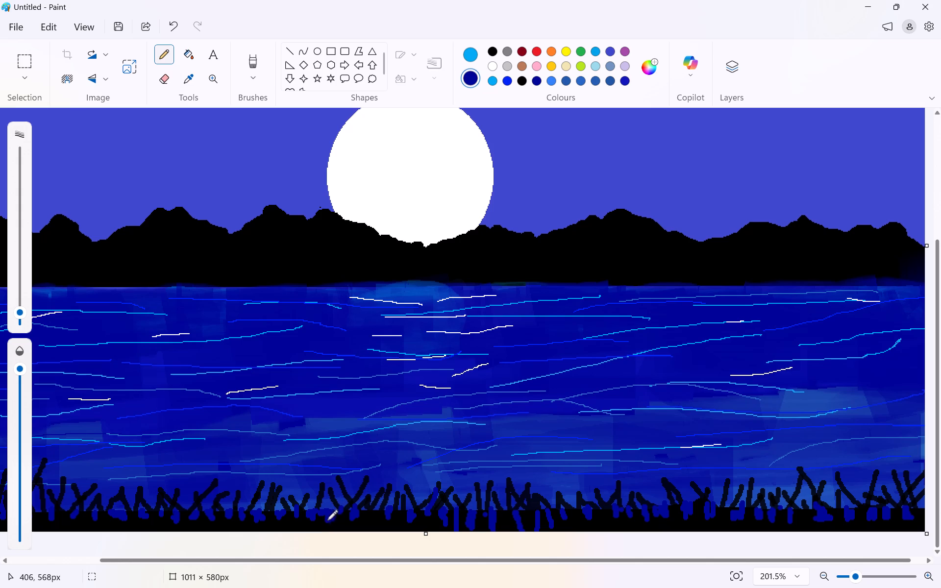
drag(327, 521, 336, 521)
drag(385, 520, 390, 517)
scroll(546, 514, left, 1)
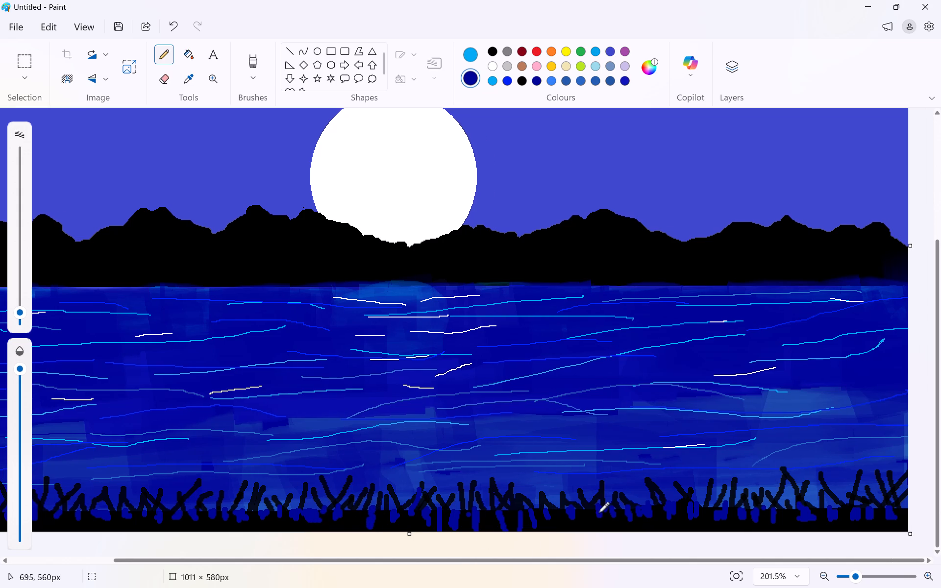
drag(572, 514, 572, 521)
Paint over the tip of the tall grass blade near the canvas's left edge with a dark blue pencil dab.
ctrl+scroll(572, 521, down, 9)
ctrl+scroll(572, 521, up, 3)
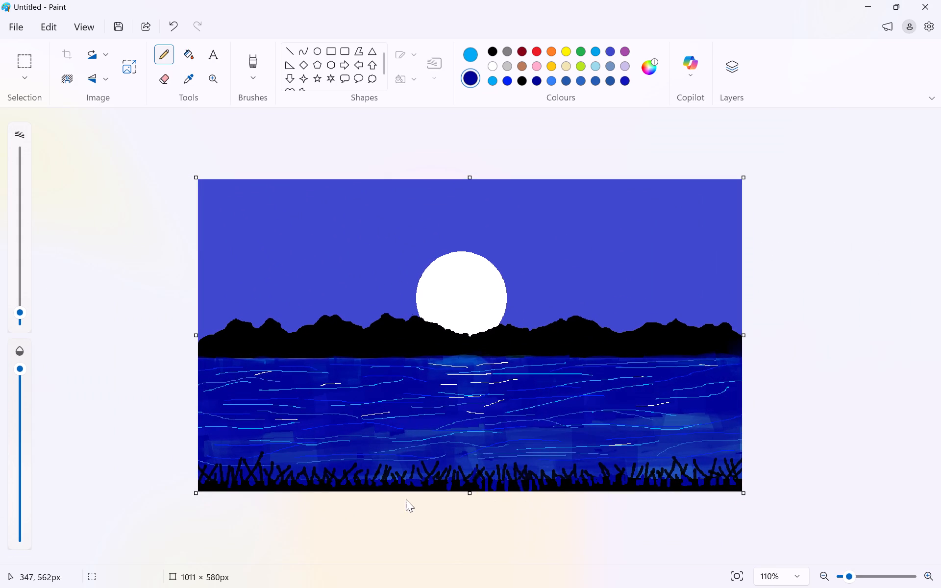
click(263, 458)
Paint short dark blue pencil strokes into the black base of the grass from about two-thirds to three-quarters across the canvas.
drag(555, 471, 556, 477)
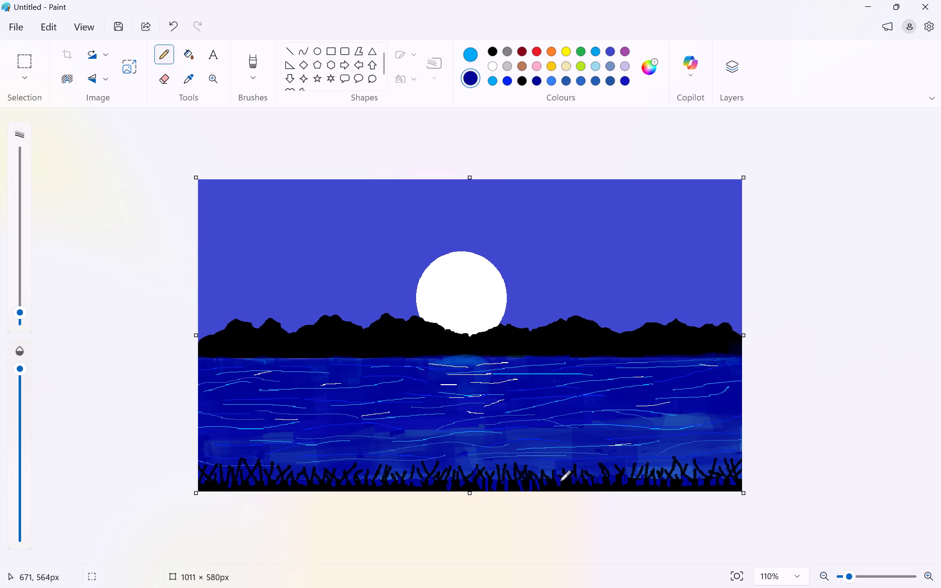
ctrl+scroll(596, 494, up, 5)
scroll(627, 498, down, 3)
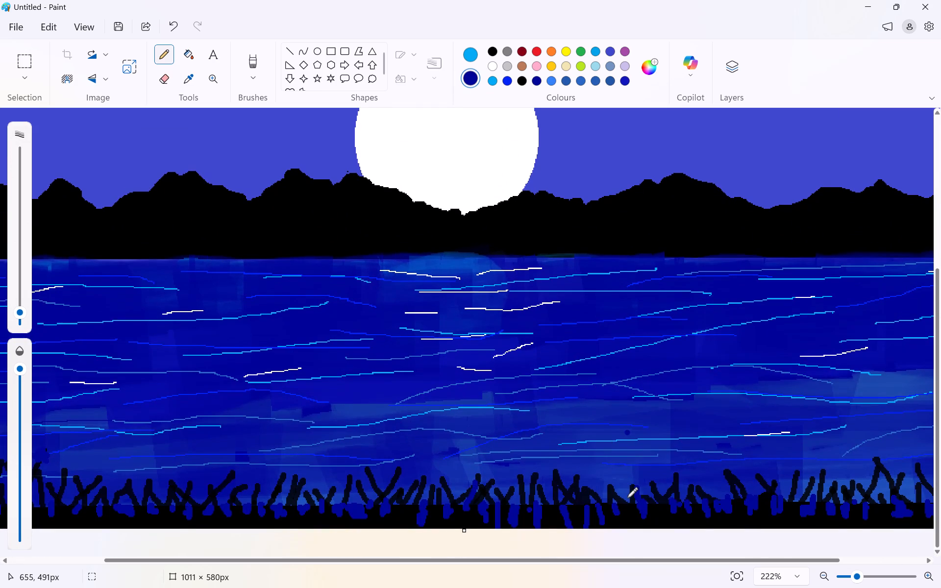
drag(645, 514, 646, 517)
drag(646, 517, 640, 510)
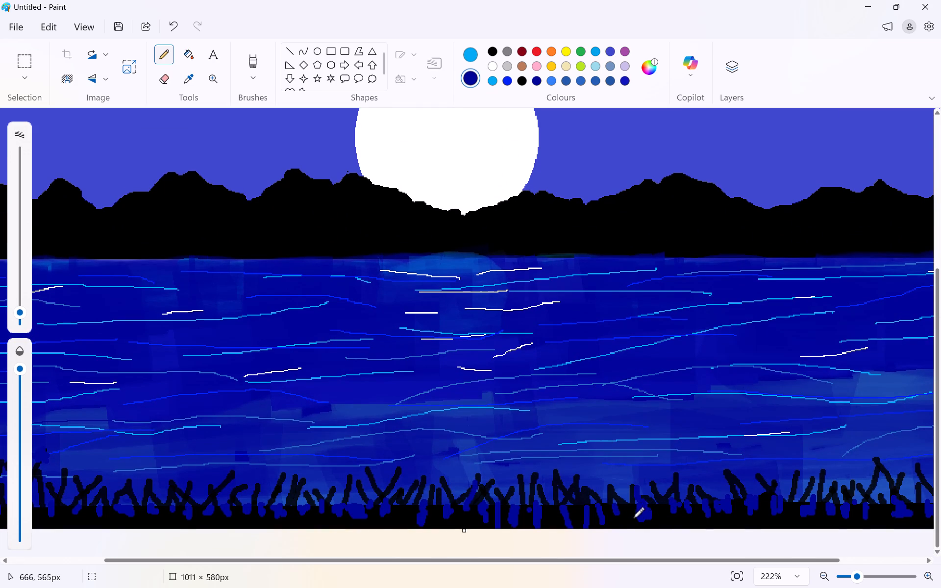
click(619, 514)
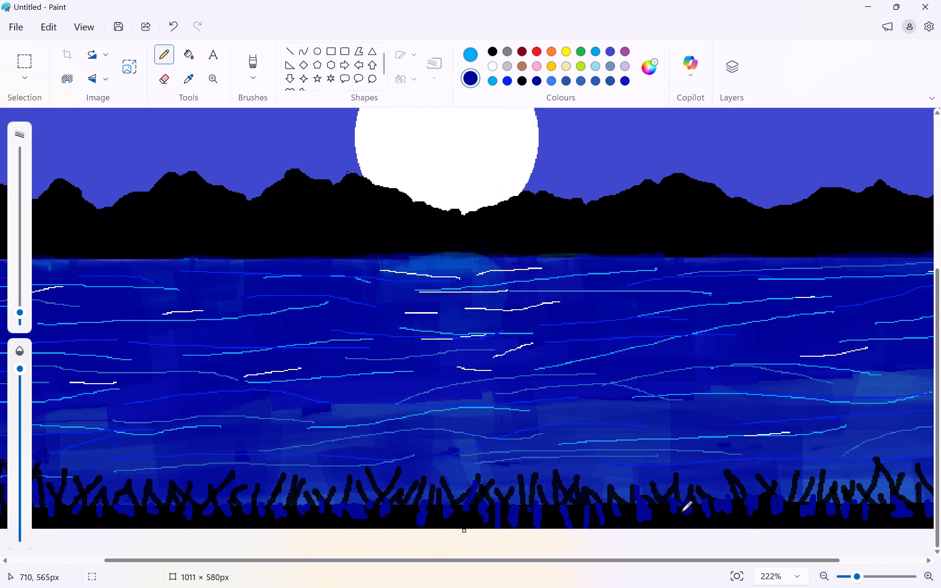
click(675, 505)
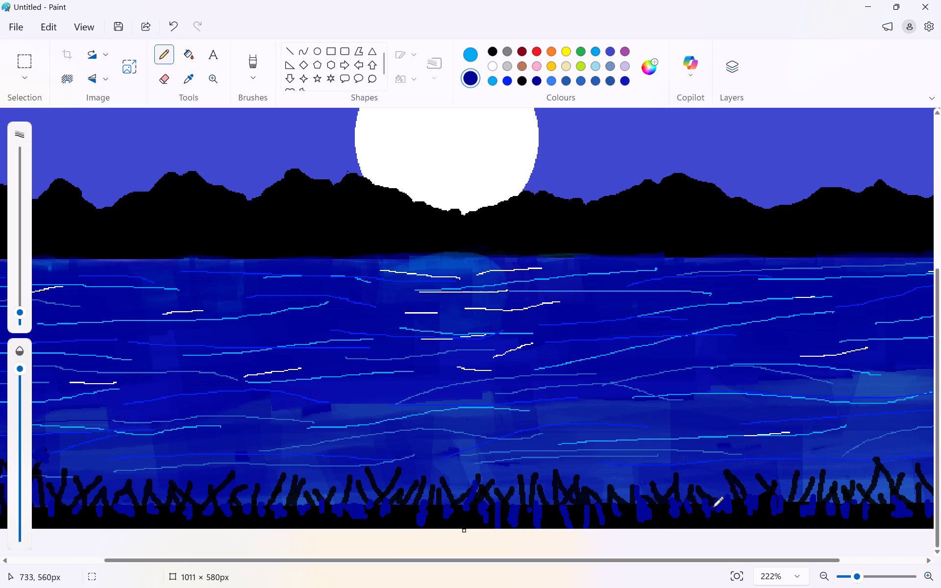
drag(682, 500, 688, 515)
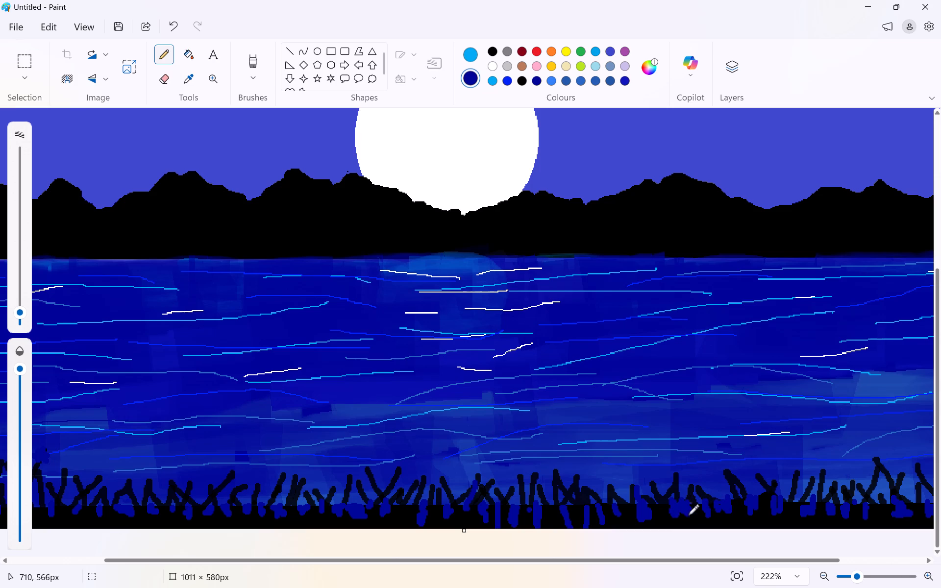
drag(688, 515, 681, 511)
drag(700, 502, 707, 512)
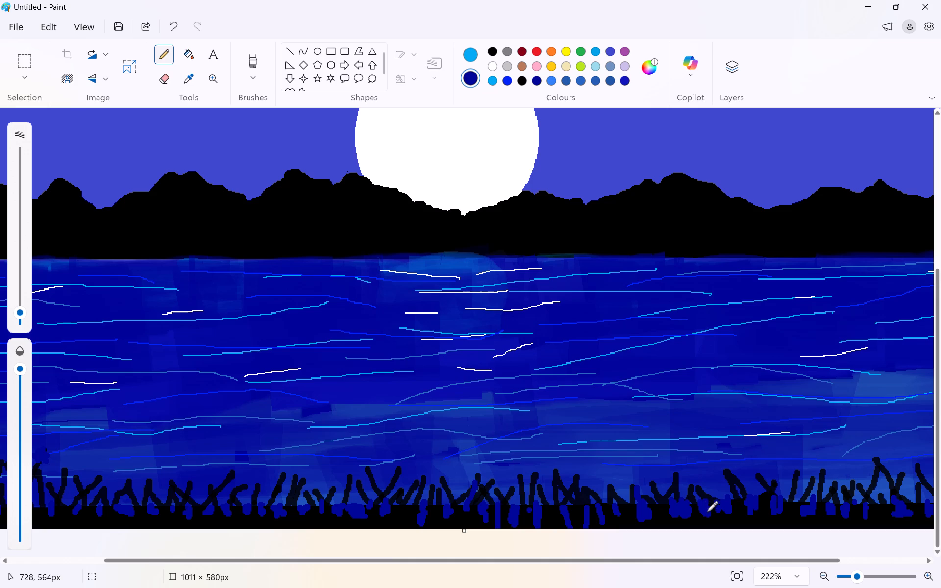
drag(716, 498, 716, 498)
drag(716, 498, 727, 509)
Fill the gaps between the grass blades just past three-quarters across the canvas with short dark blue pencil strokes.
drag(759, 505, 755, 510)
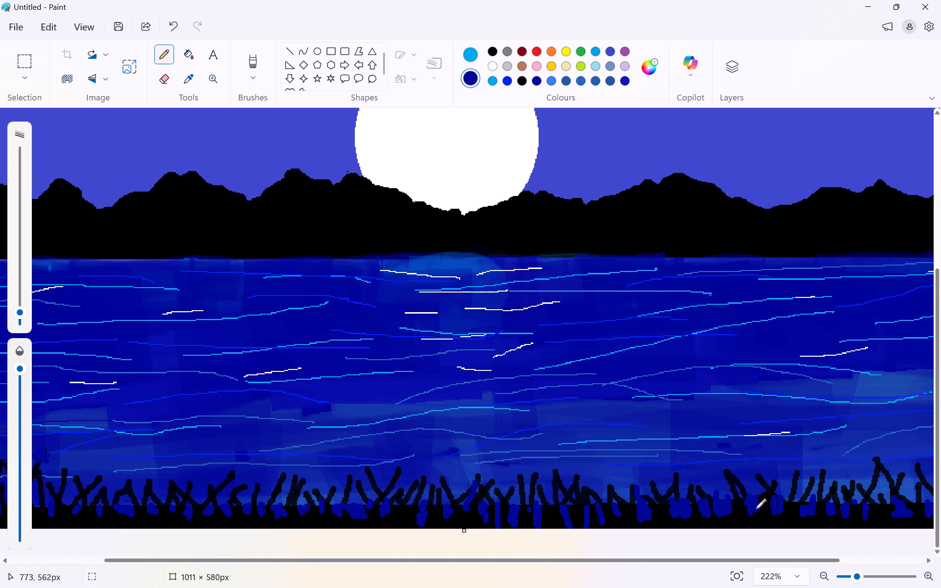
drag(755, 510, 753, 510)
drag(778, 497, 776, 504)
drag(776, 504, 782, 510)
drag(782, 510, 782, 511)
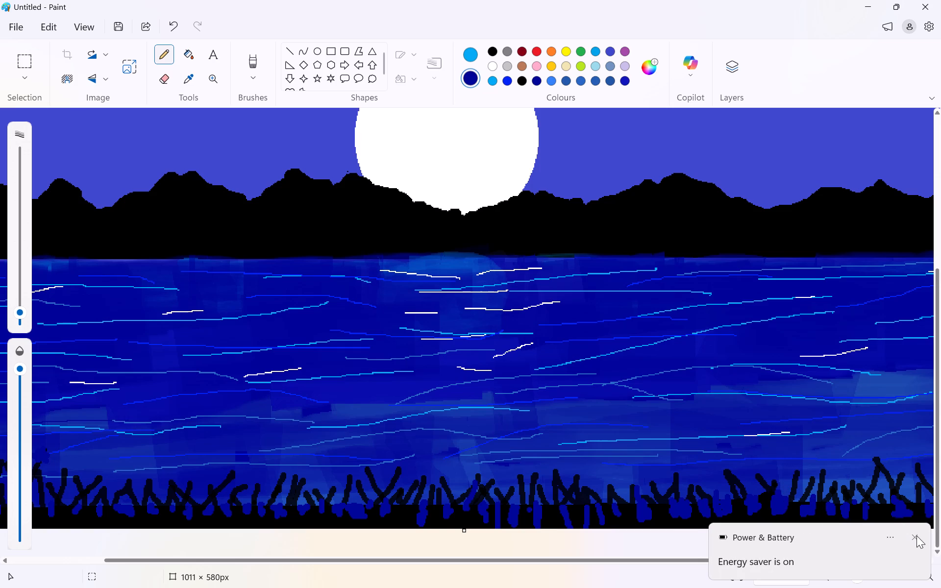
Dismiss the Power & Battery notification.
click(916, 536)
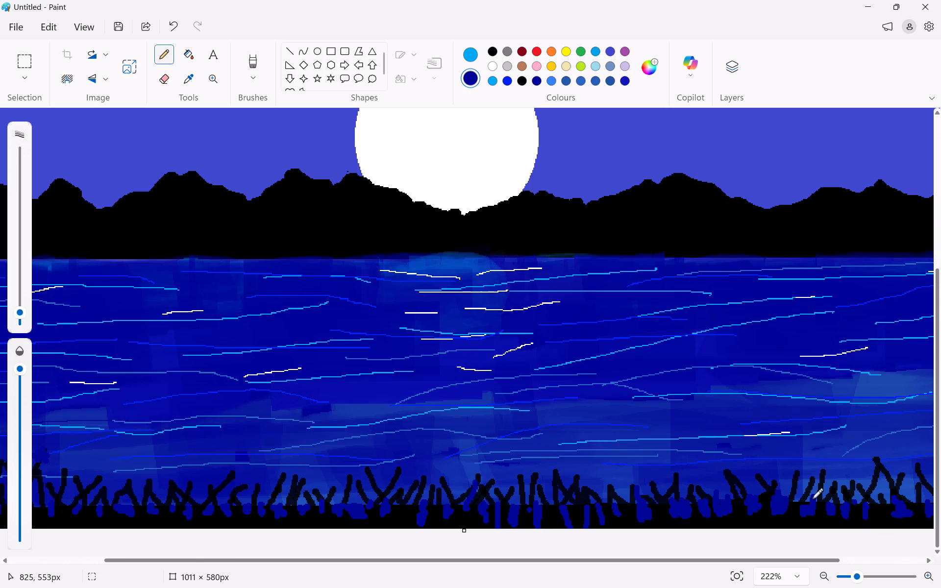
Dab dark blue pencil marks between the grass blades from about four-fifths to nine-tenths across the canvas.
click(812, 499)
drag(854, 501, 860, 513)
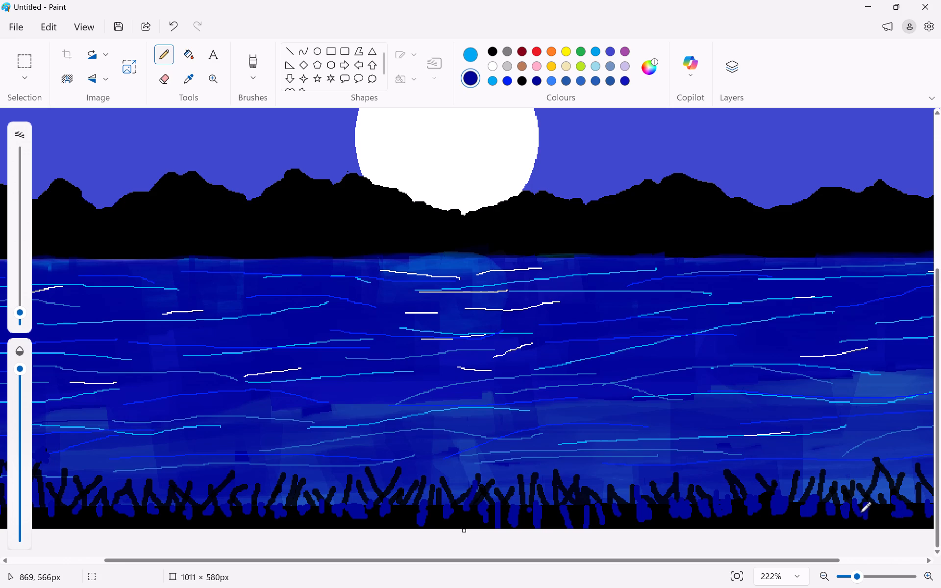
drag(860, 513, 860, 512)
drag(856, 503, 865, 507)
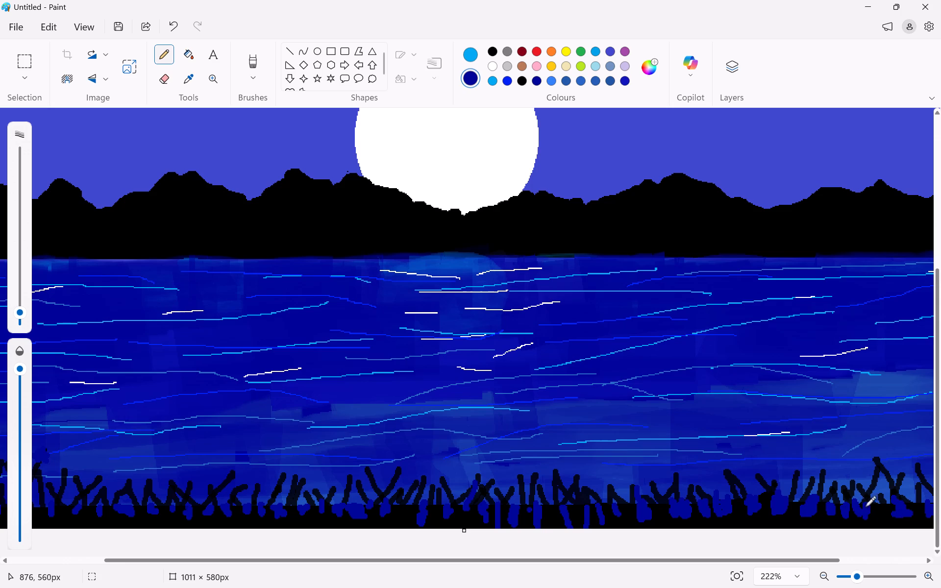
drag(865, 507, 860, 514)
drag(860, 514, 867, 520)
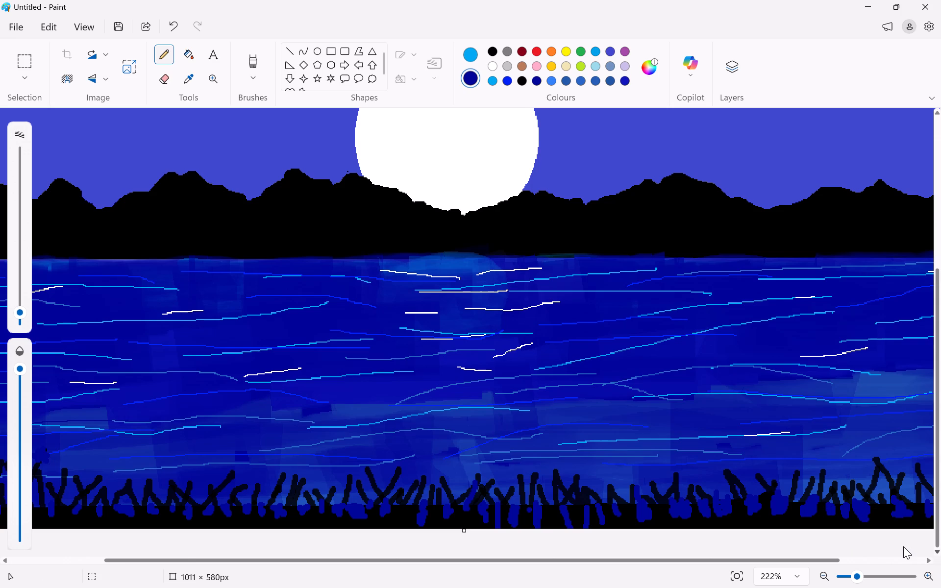
scroll(903, 546, left, 2)
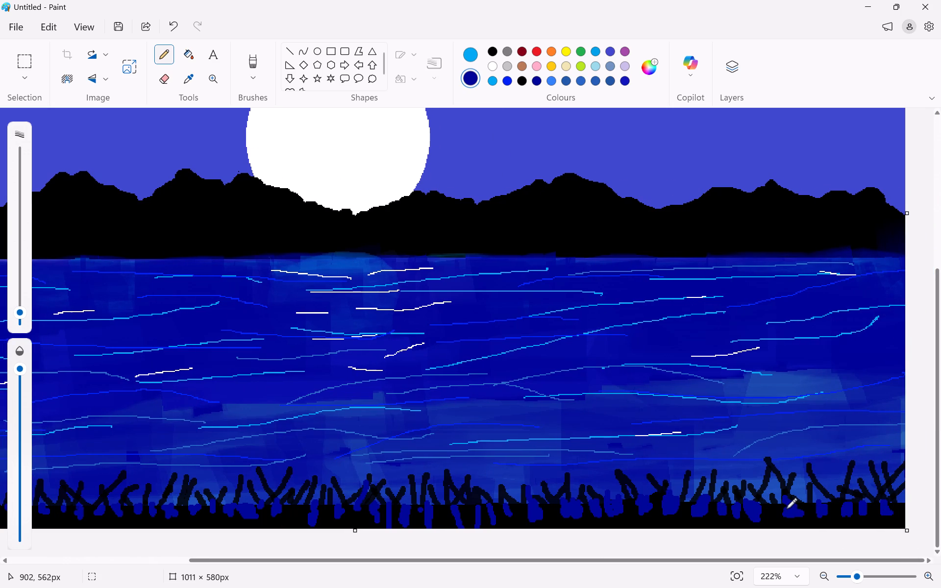
drag(786, 509, 782, 513)
Paint short dark blue pencil strokes between the grass blades from about nine-tenths across the canvas to near its right edge.
drag(782, 513, 801, 519)
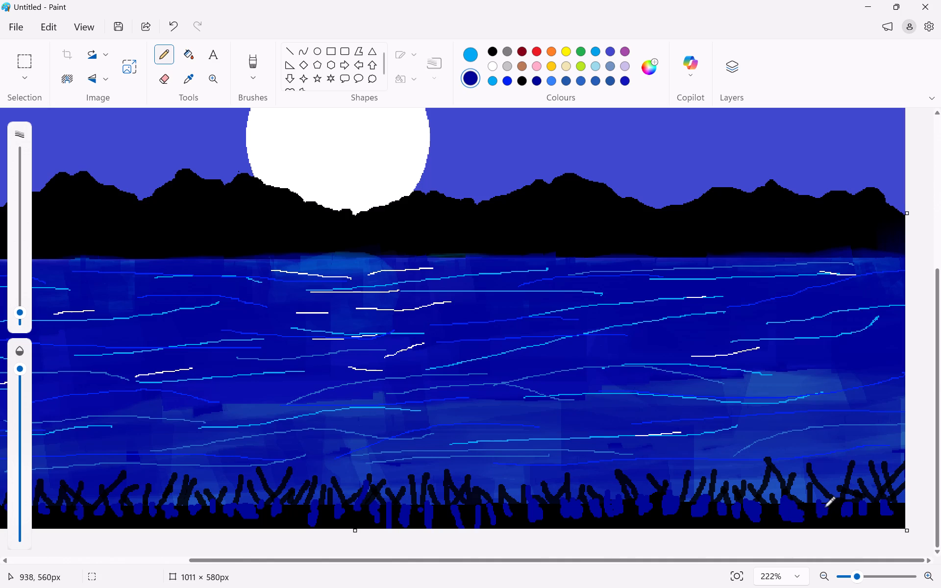
drag(817, 499, 818, 515)
drag(818, 515, 818, 514)
click(801, 512)
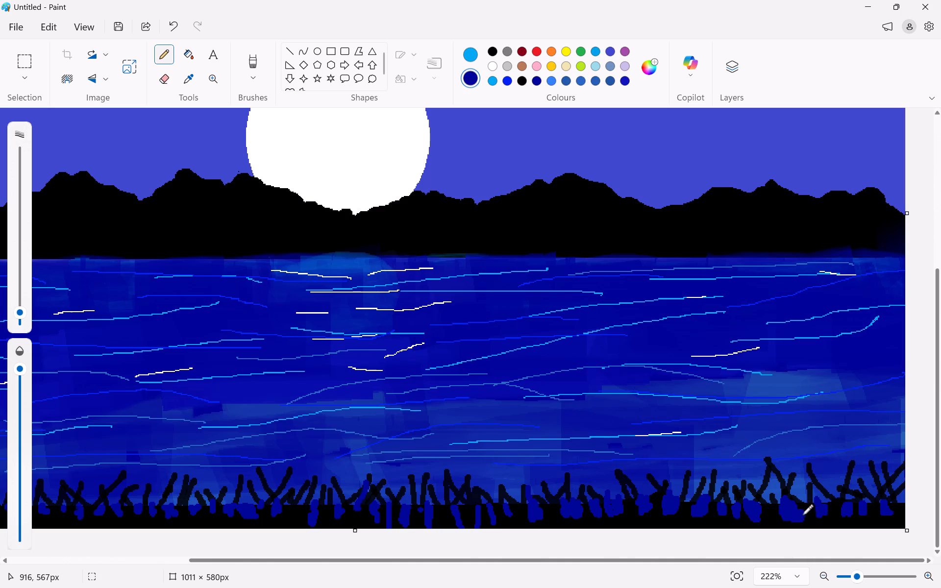
drag(817, 512, 817, 502)
drag(817, 502, 828, 504)
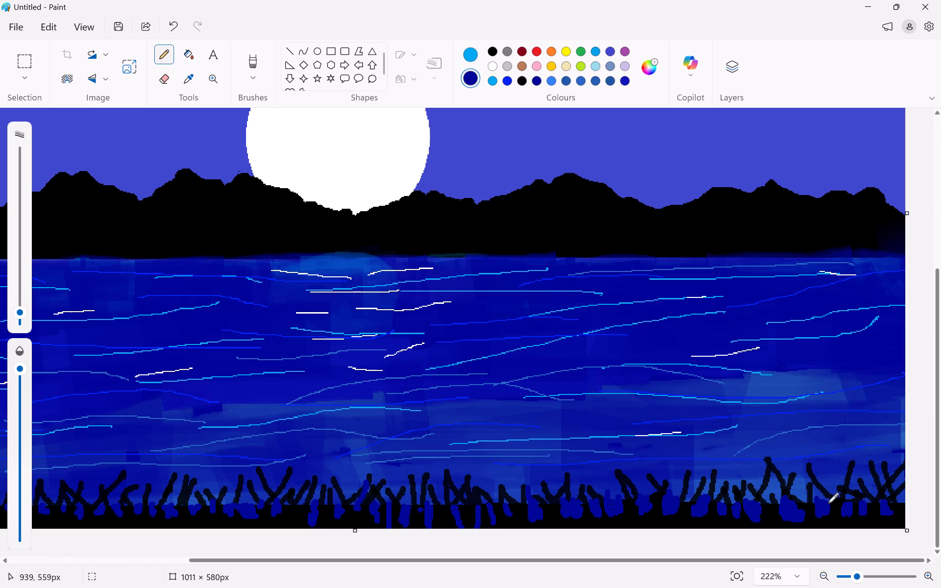
drag(828, 504, 822, 516)
drag(853, 497, 849, 495)
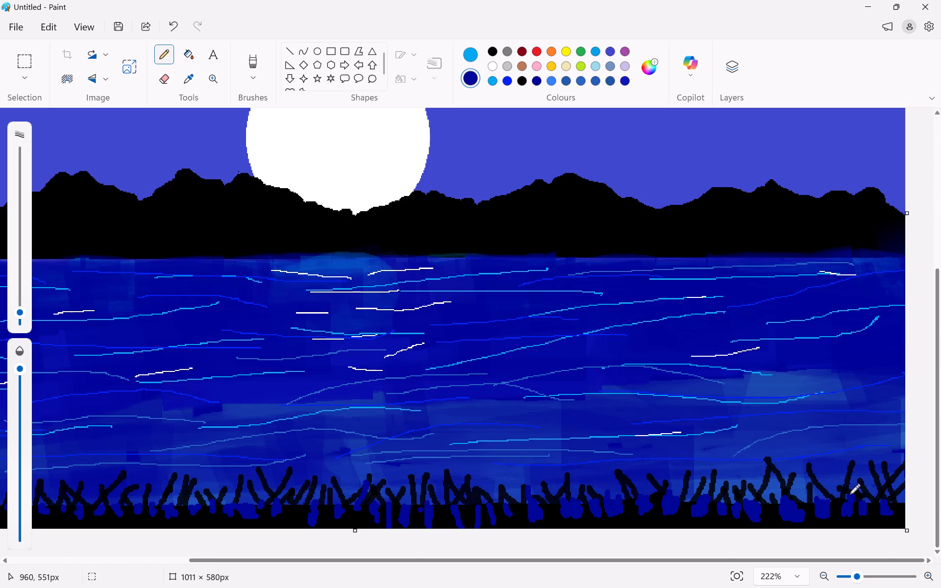
drag(849, 495, 849, 502)
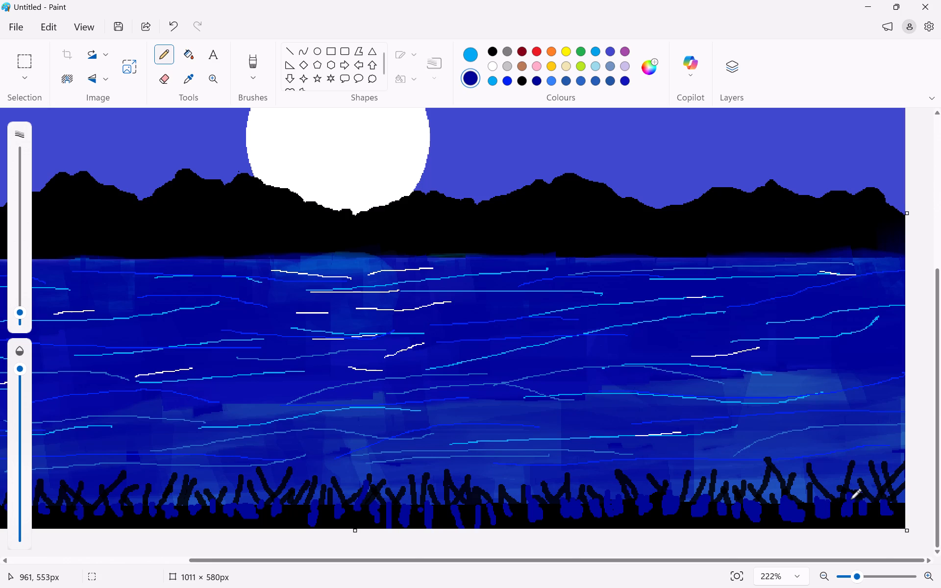
click(850, 500)
drag(869, 503, 862, 515)
drag(862, 515, 862, 513)
Draw short black pencil strokes extending the grass blades down through the dark blue gaps, from just past one-third to halfway across the canvas.
scroll(636, 474, right, 8)
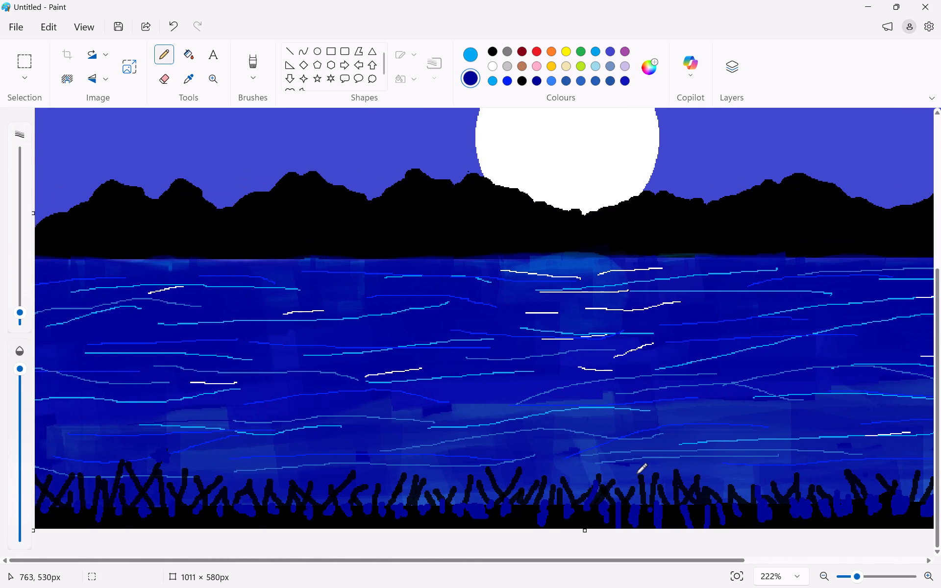
scroll(636, 474, right, 5)
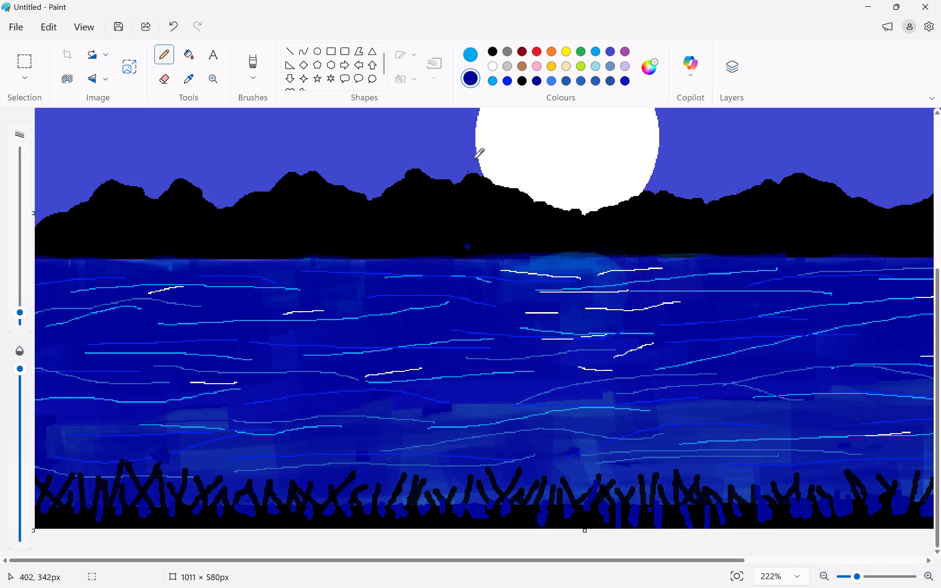
click(491, 46)
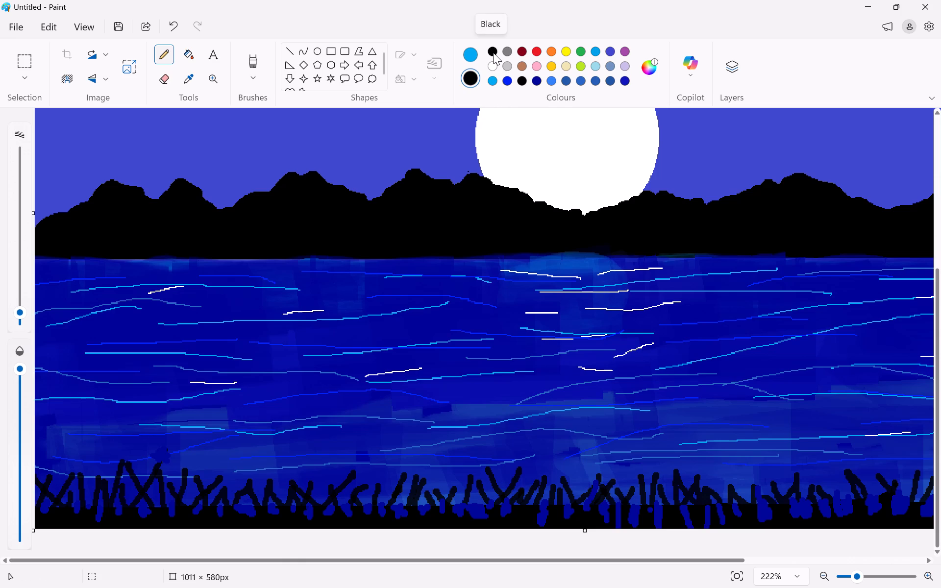
click(493, 52)
drag(440, 498, 448, 512)
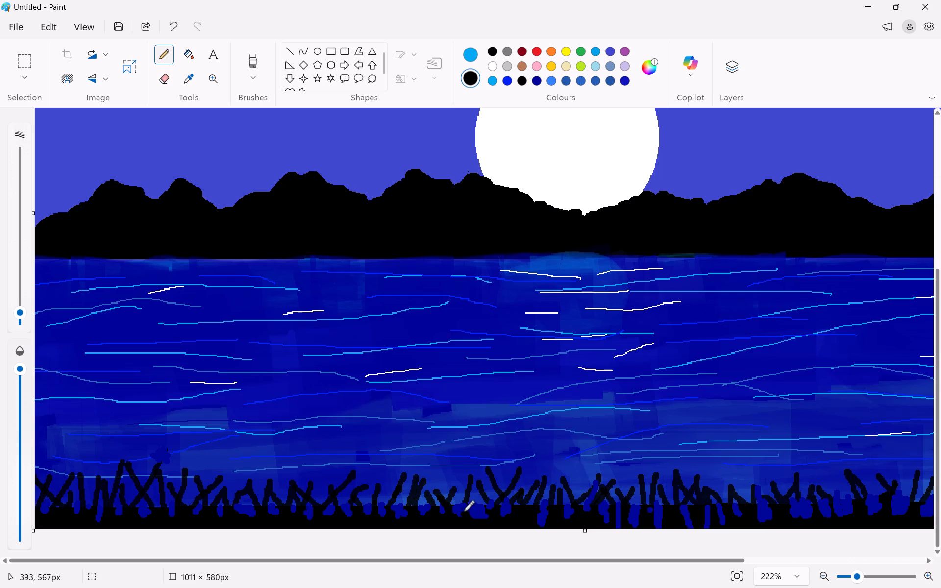
drag(463, 503, 465, 520)
drag(487, 500, 494, 508)
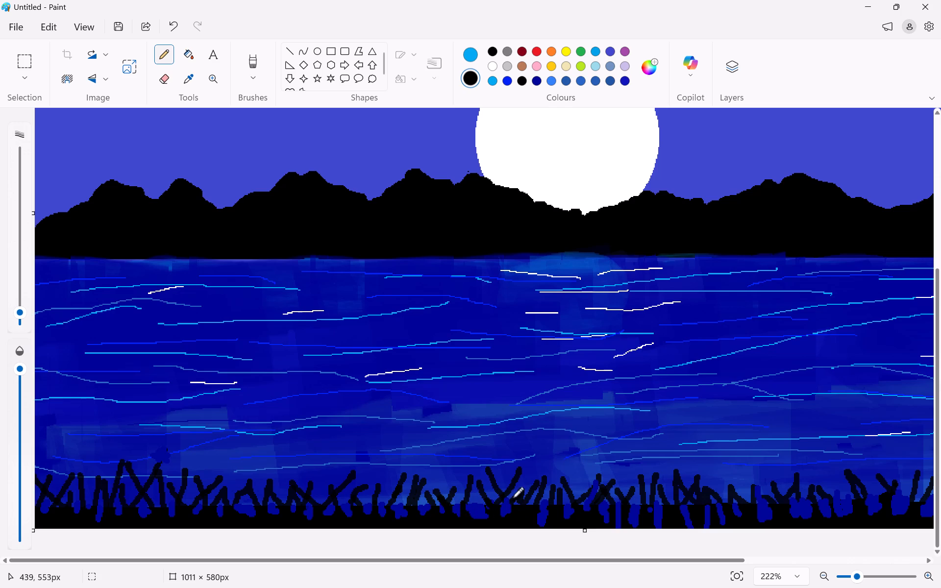
drag(488, 503, 495, 520)
drag(519, 496, 516, 519)
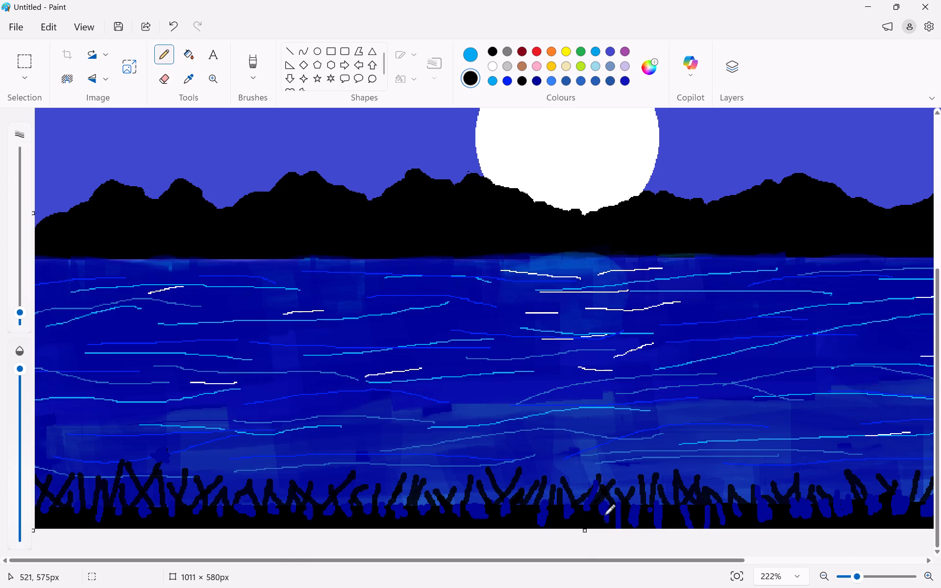
drag(596, 482, 584, 497)
Add black pencil strokes over the dark blue gaps at the grass base, from just past halfway to about five-sixths across the canvas.
scroll(698, 498, left, 2)
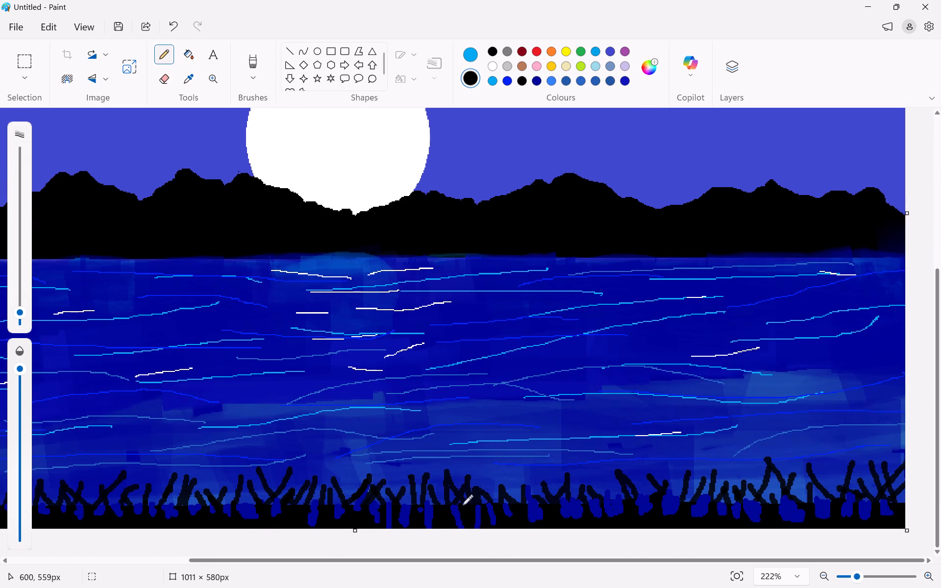
drag(421, 504, 418, 518)
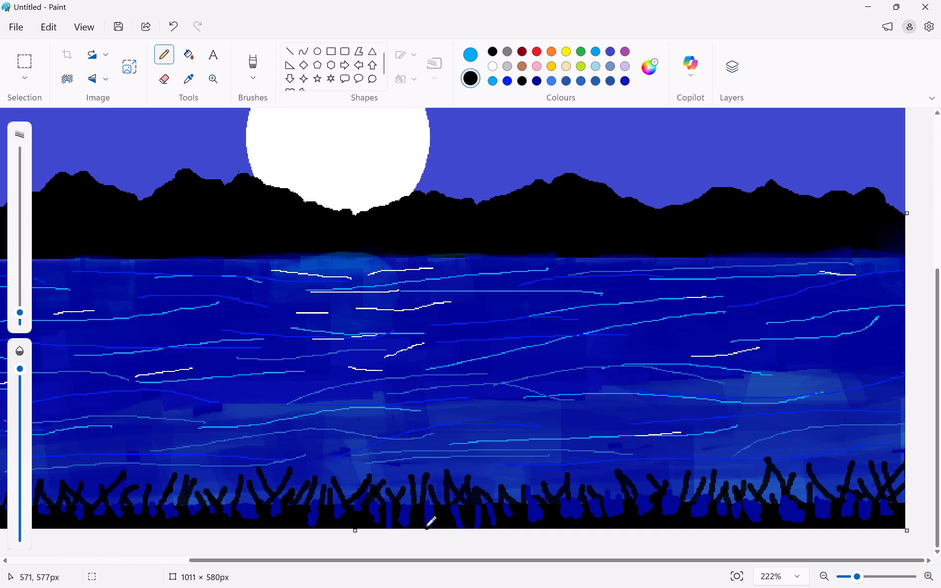
drag(424, 524, 439, 524)
drag(600, 498, 608, 520)
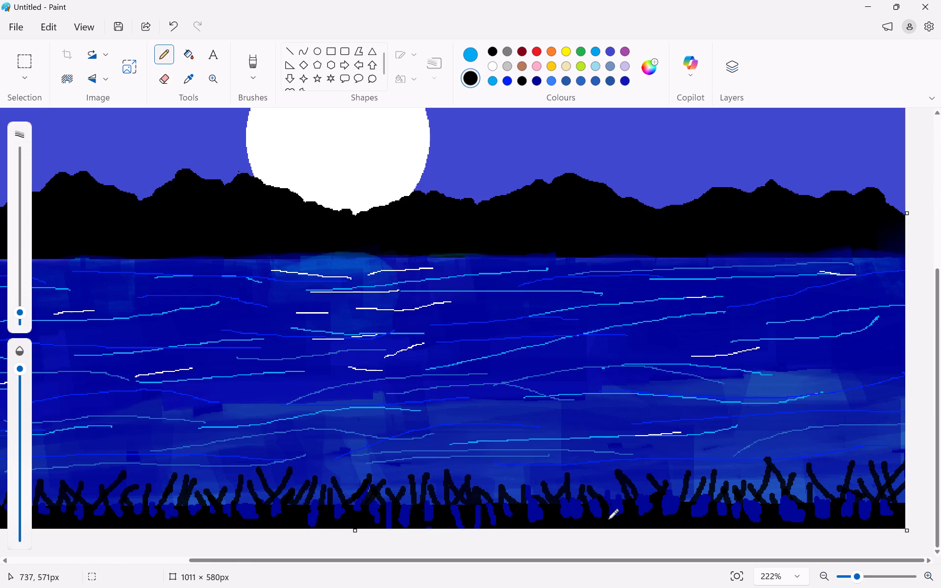
scroll(778, 509, left, 1)
drag(740, 500, 746, 521)
Set the drawing colour to custom light grey #D6D6D6 and lower the opacity to about two-thirds.
scroll(817, 522, left, 6)
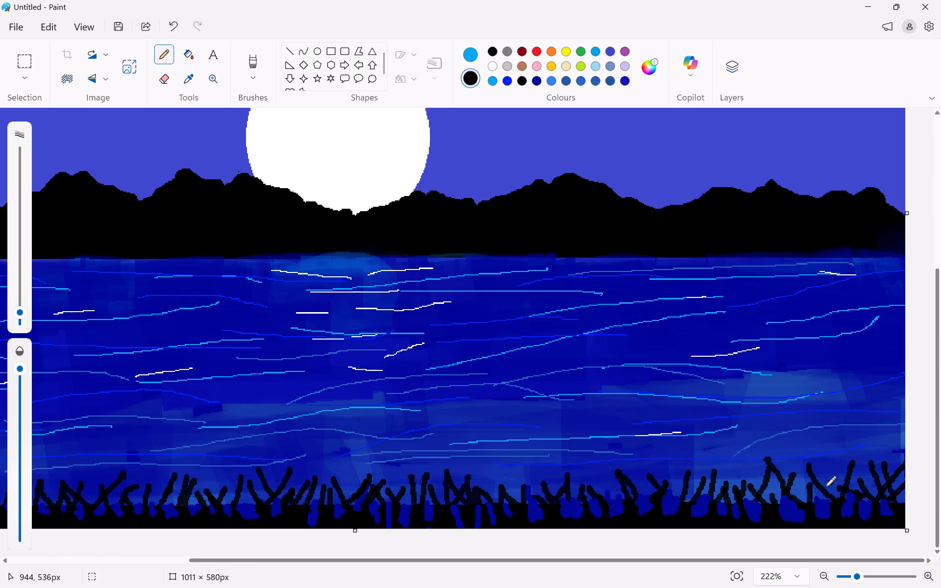
scroll(764, 537, right, 4)
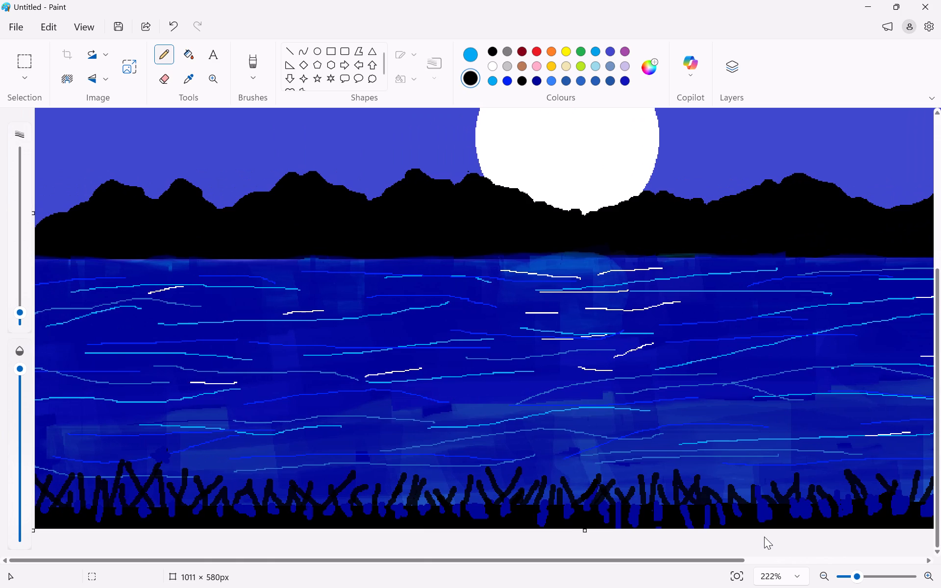
scroll(764, 537, right, 5)
ctrl+scroll(764, 537, down, 5)
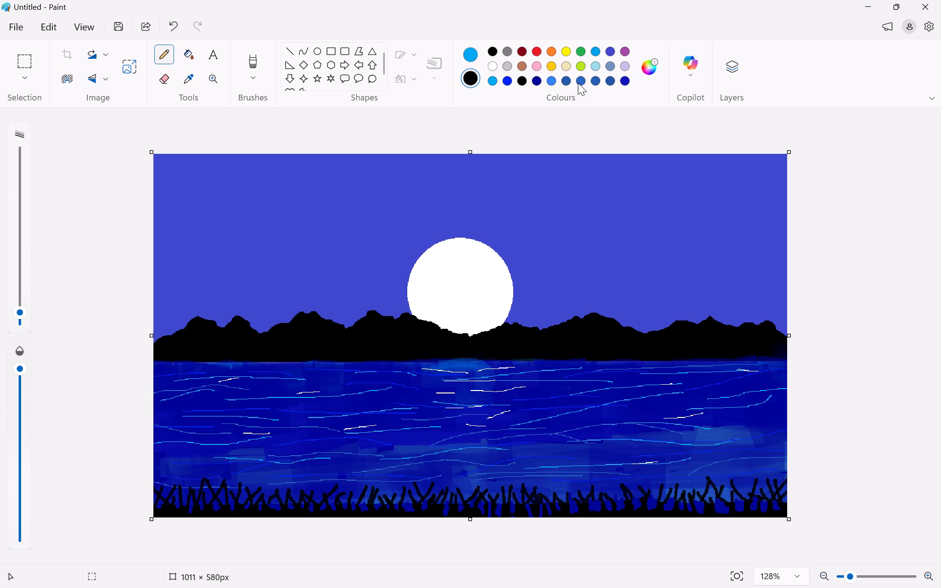
click(495, 68)
click(644, 68)
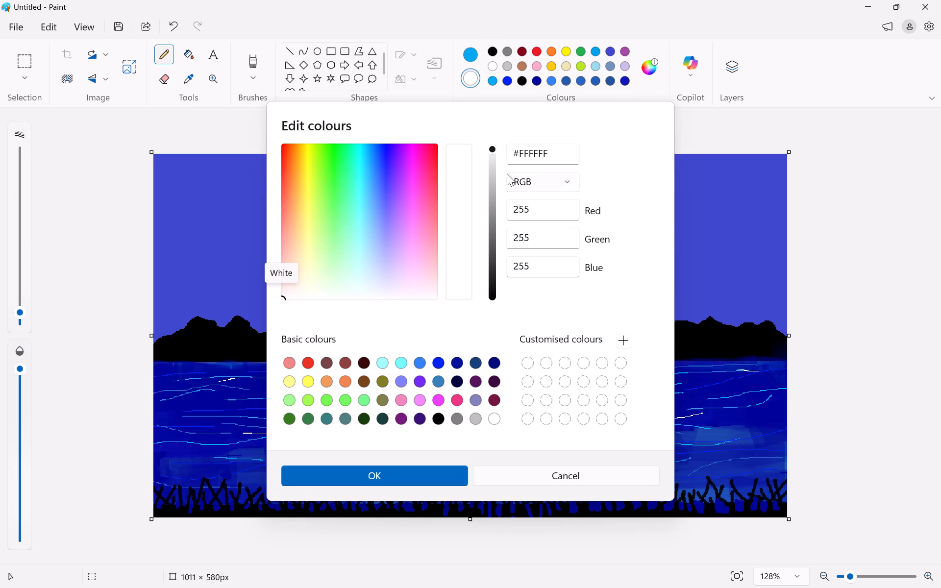
click(491, 172)
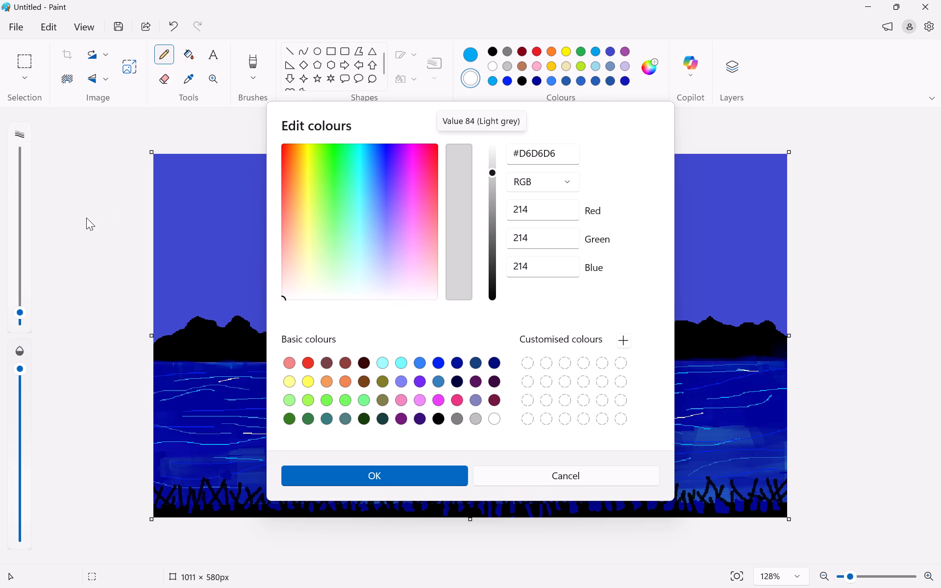
click(19, 399)
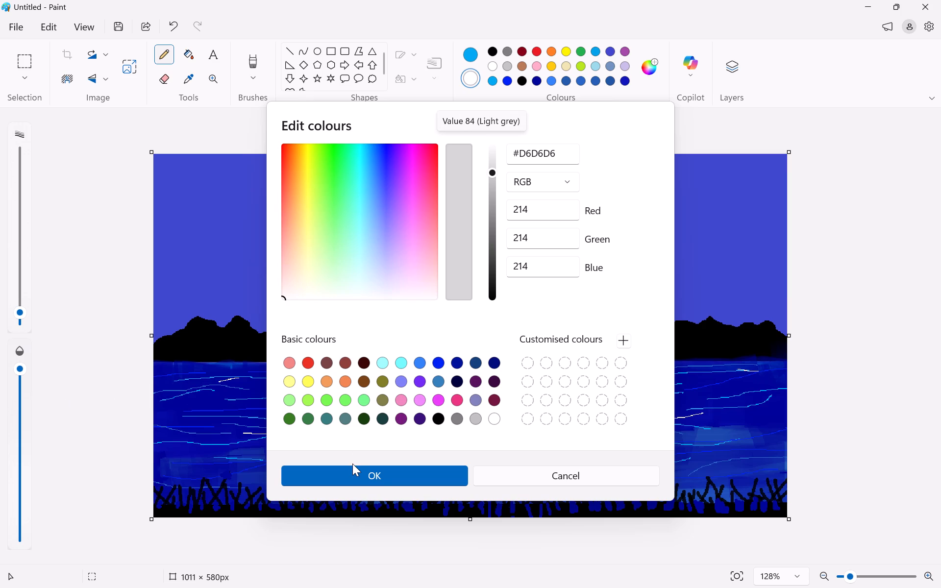
click(352, 465)
click(352, 471)
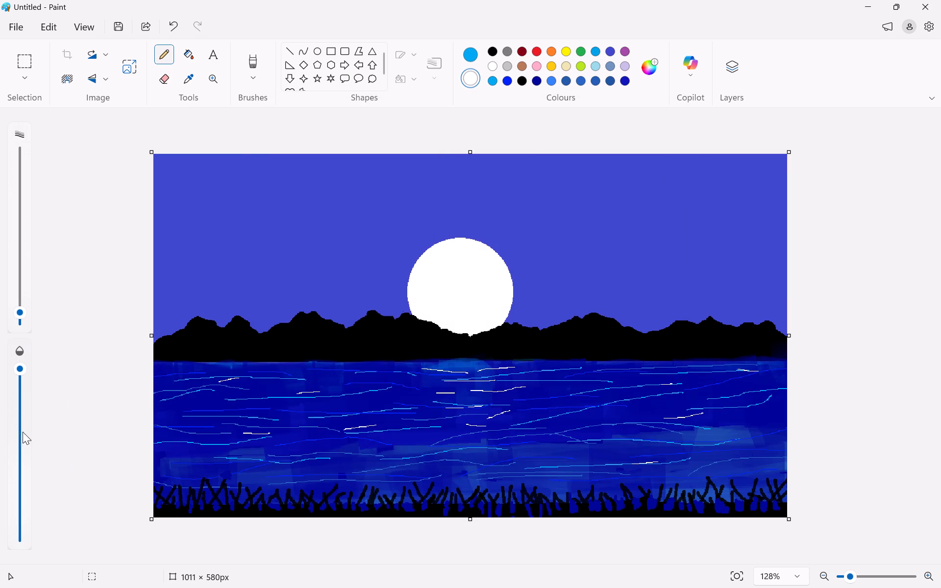
click(21, 430)
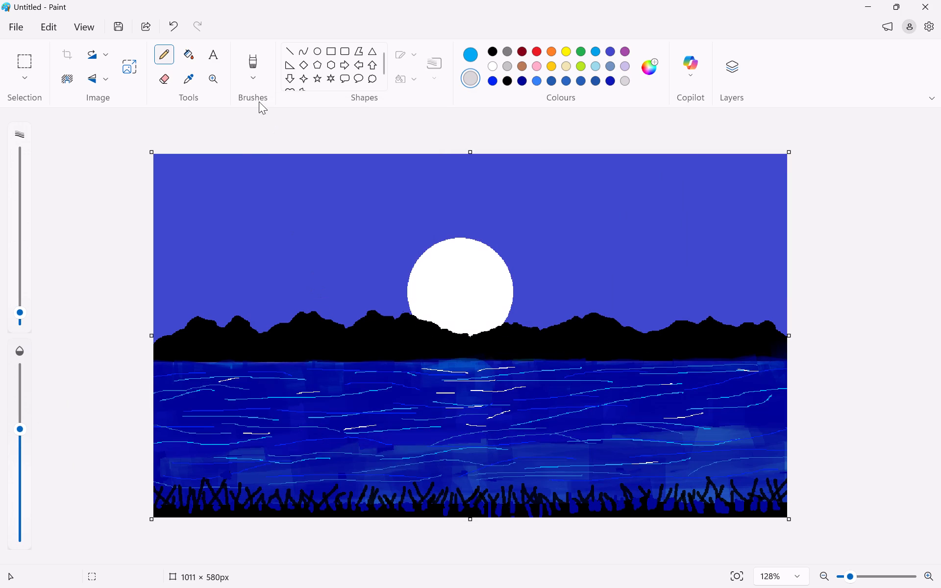
Switch from the pencil to the Watercolour brush.
click(254, 76)
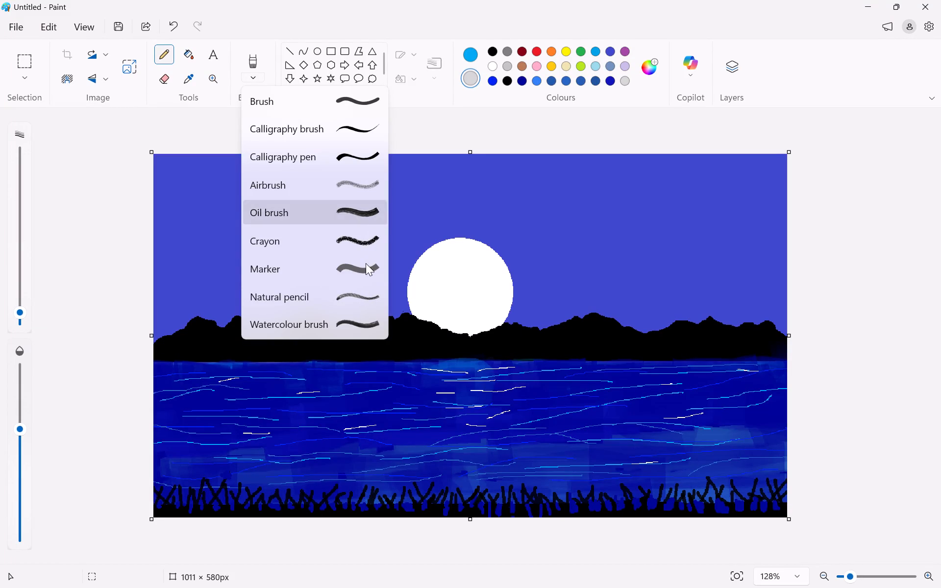
click(363, 318)
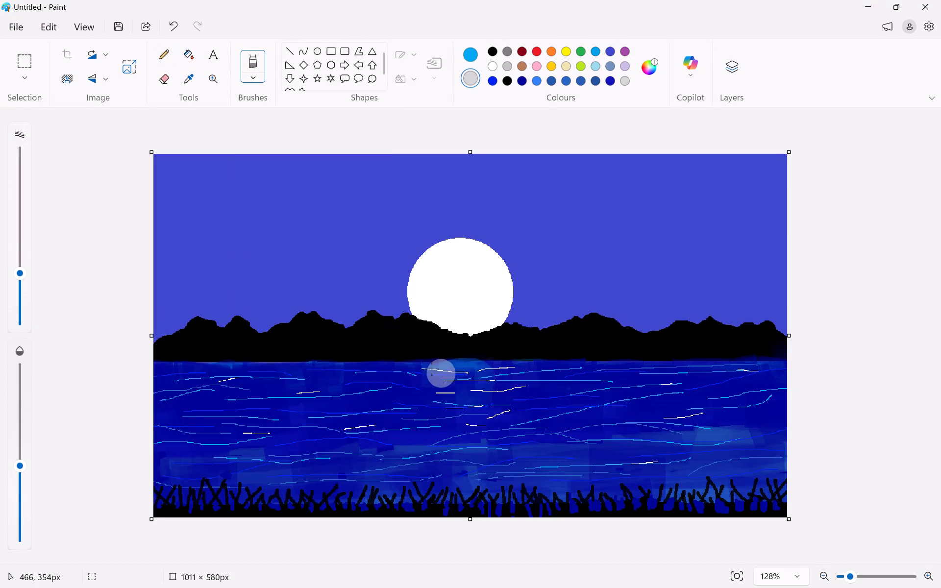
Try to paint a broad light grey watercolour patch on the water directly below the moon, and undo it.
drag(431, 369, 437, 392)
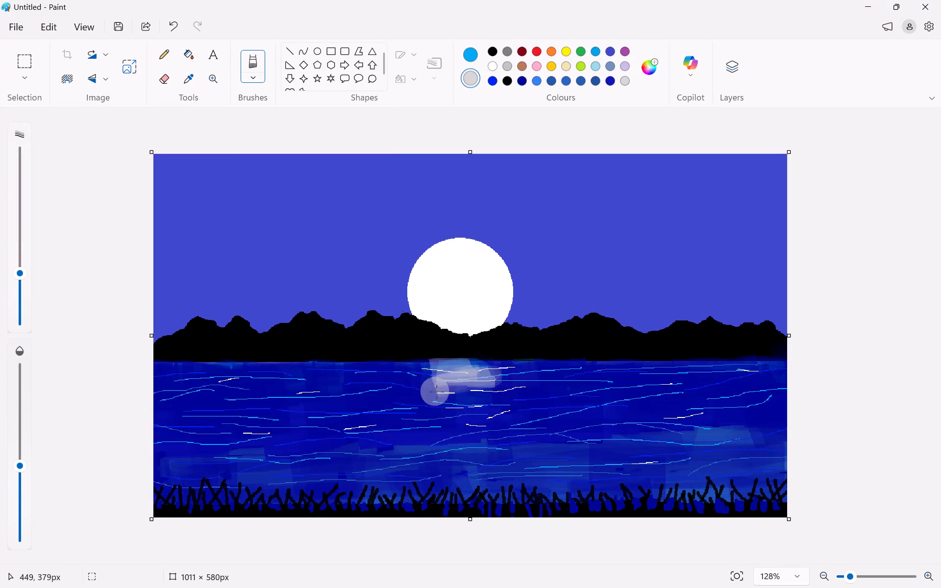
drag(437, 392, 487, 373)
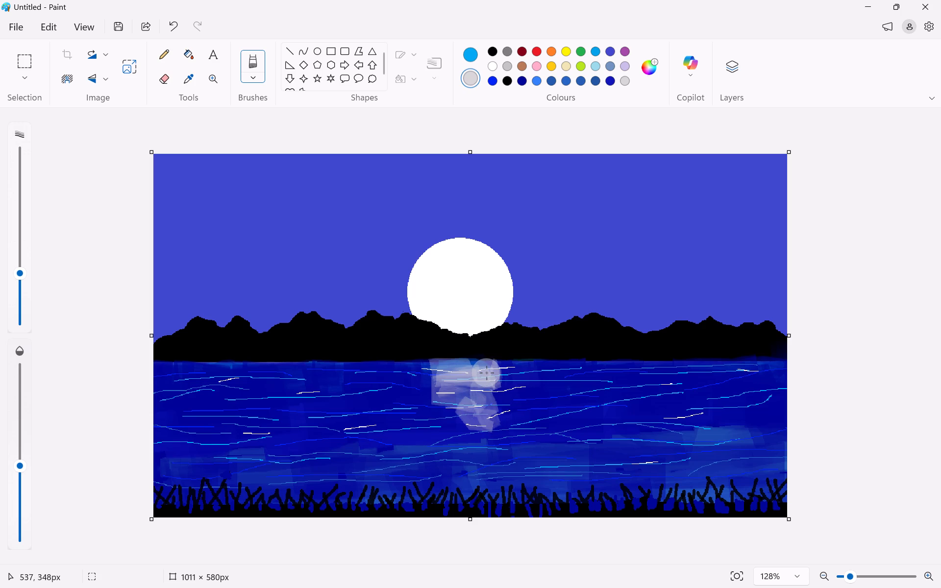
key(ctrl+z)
Paint the moon's reflection as short horizontal light grey watercolour strokes on the water, narrowing downward from the far shoreline below the moon.
drag(439, 370, 521, 367)
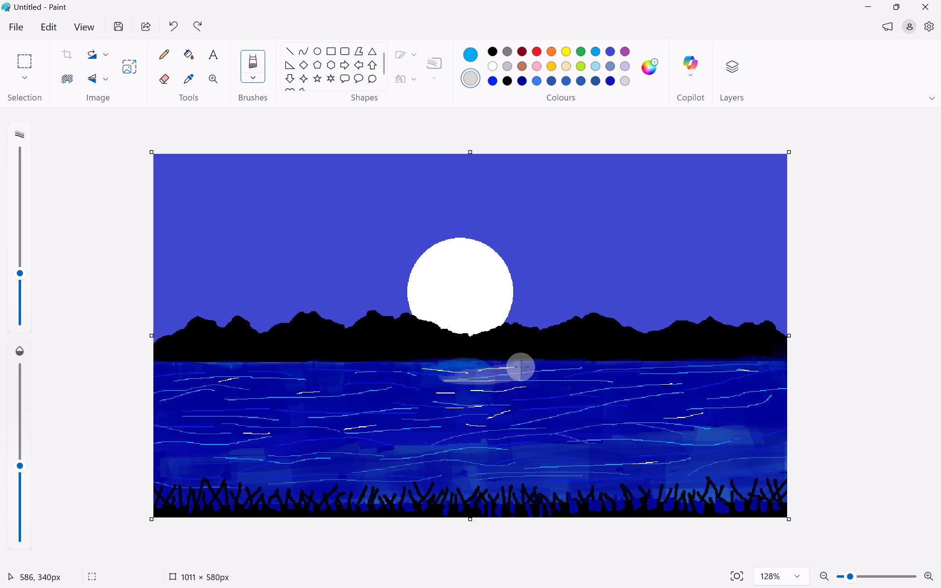
drag(443, 380, 498, 383)
drag(450, 400, 487, 404)
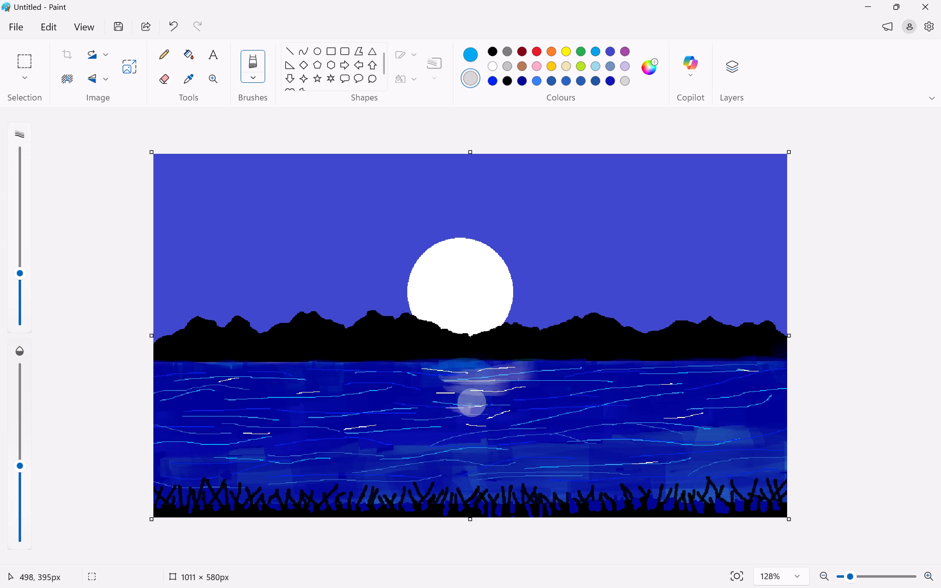
drag(487, 404, 494, 405)
drag(449, 386, 492, 384)
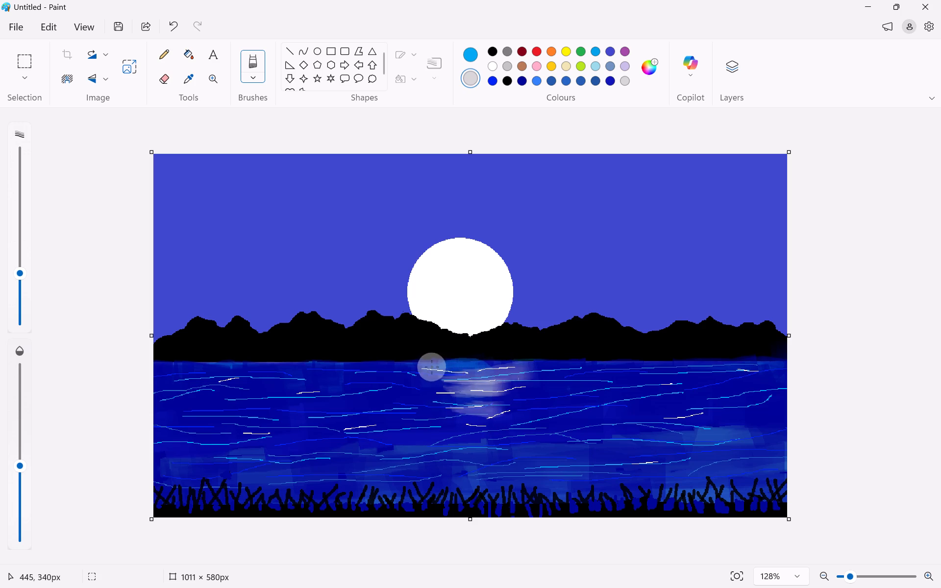
drag(437, 363, 477, 363)
drag(413, 367, 445, 371)
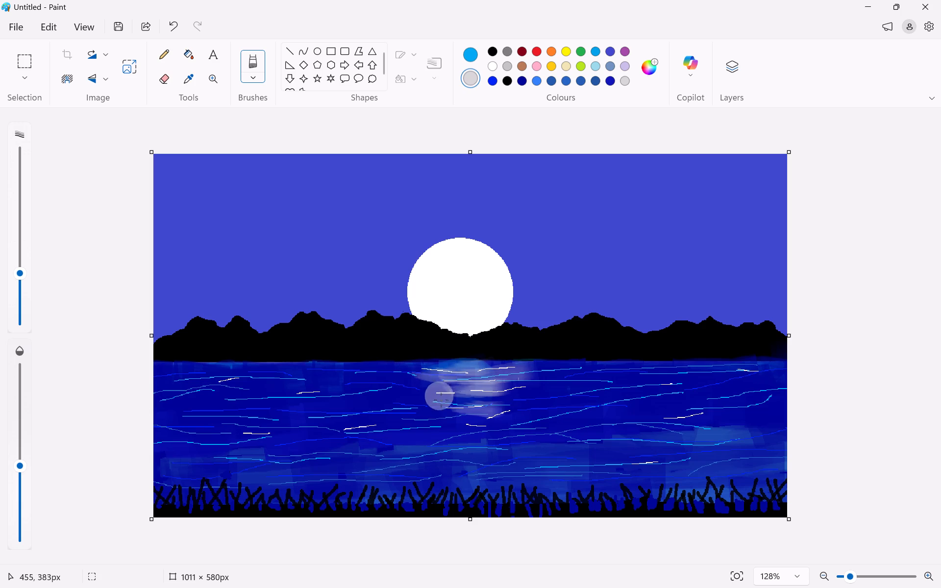
drag(444, 396, 482, 403)
drag(466, 414, 491, 416)
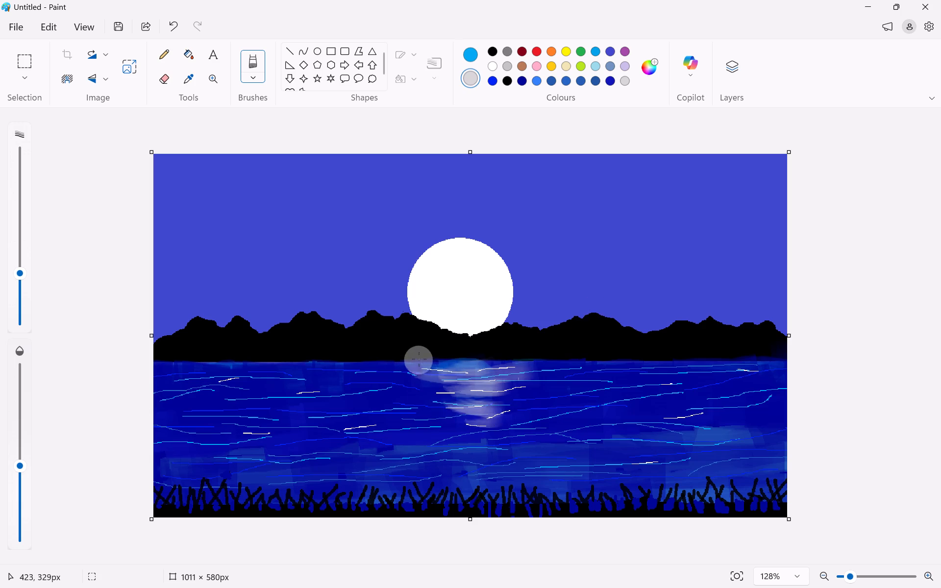
drag(419, 359, 438, 359)
drag(460, 420, 486, 421)
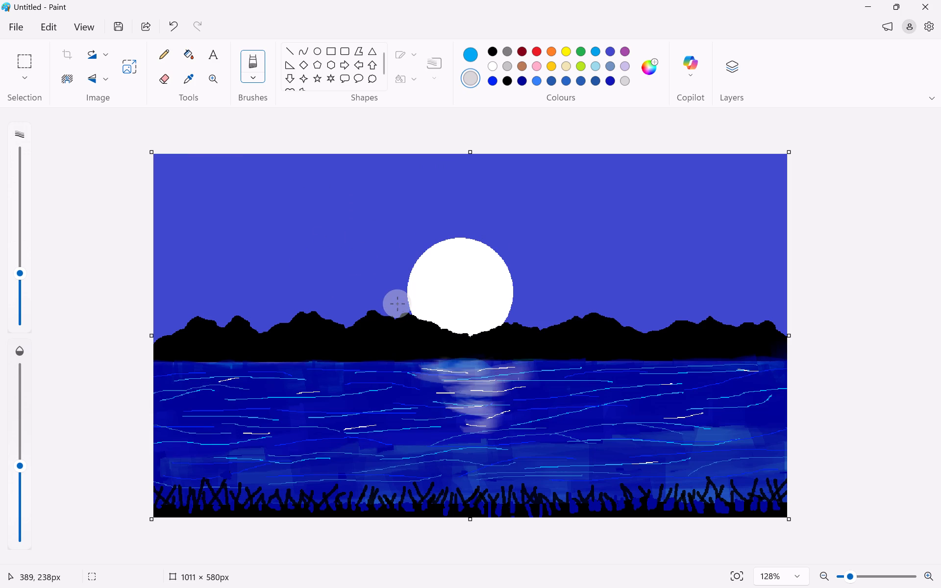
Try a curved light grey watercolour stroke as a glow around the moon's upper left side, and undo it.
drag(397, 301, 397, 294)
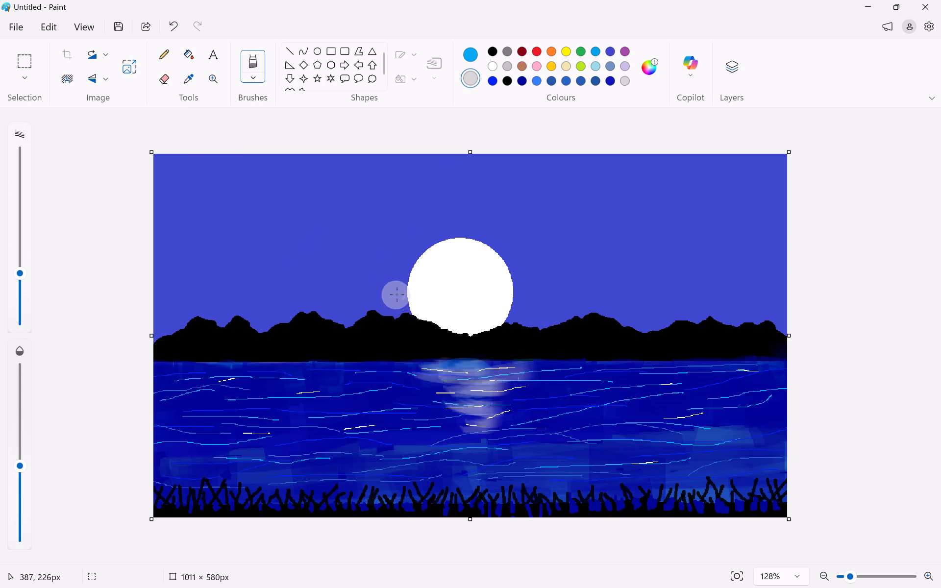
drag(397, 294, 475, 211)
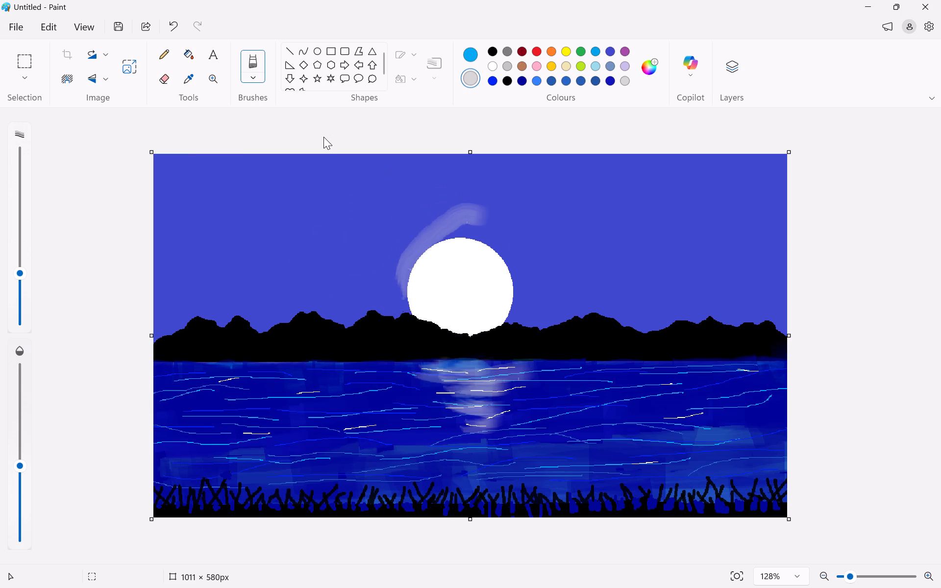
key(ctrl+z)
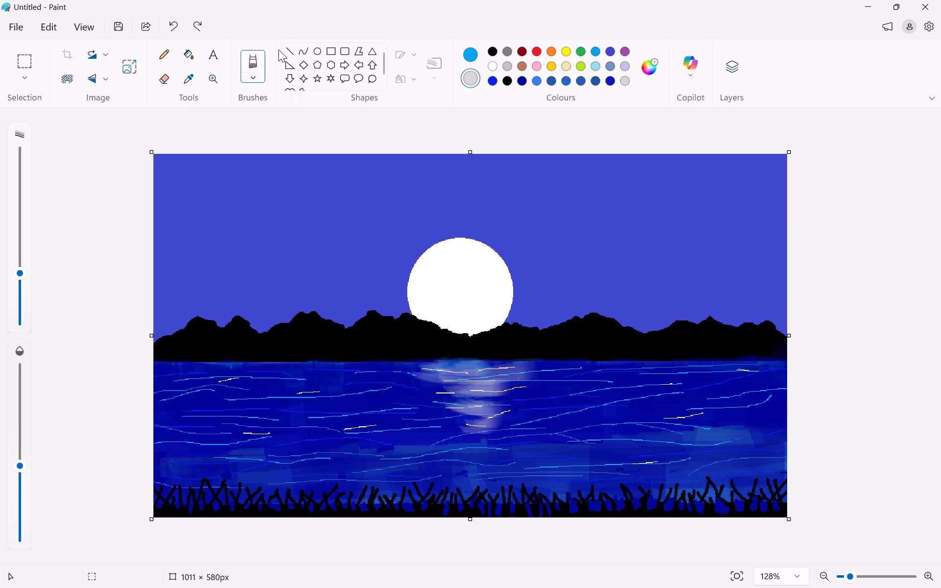
Switch from the Watercolour brush to the Airbrush.
click(252, 80)
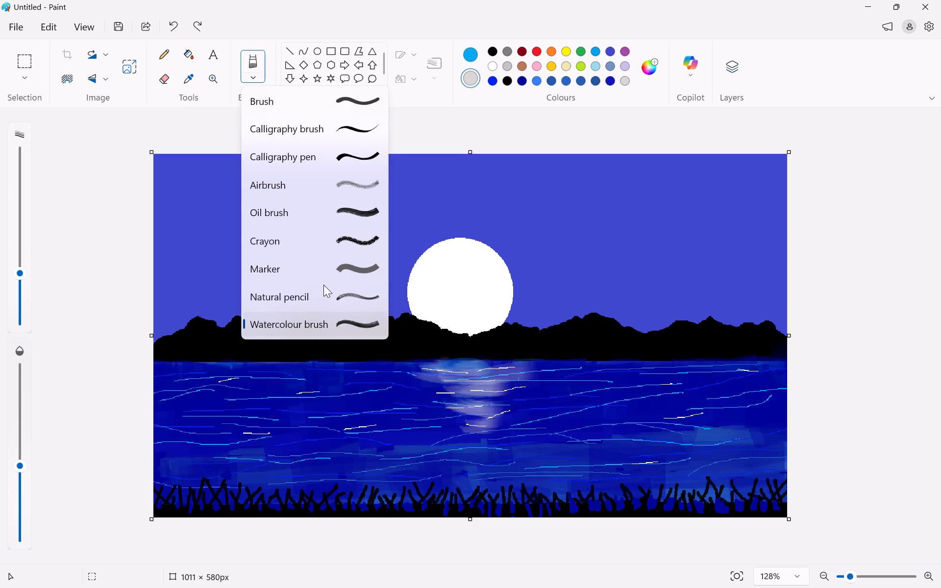
click(361, 181)
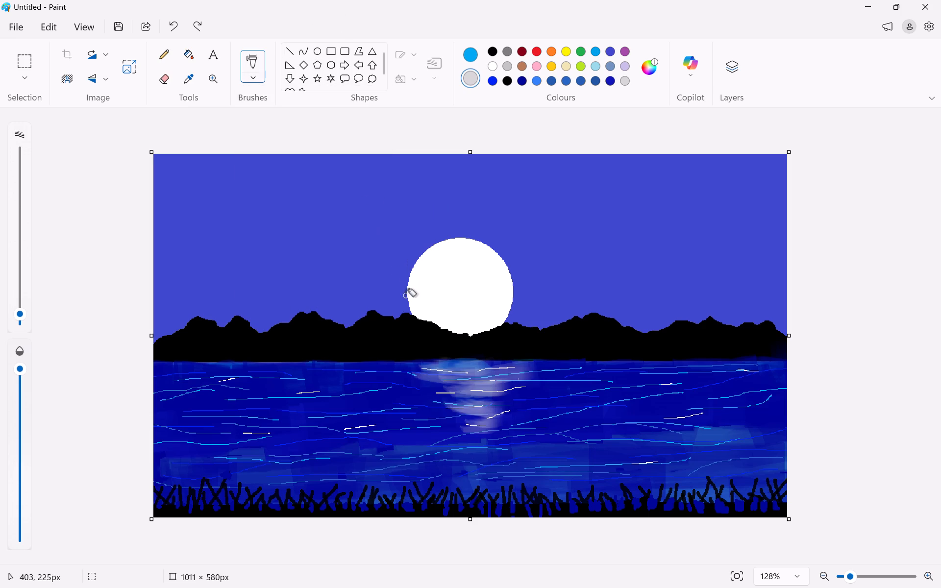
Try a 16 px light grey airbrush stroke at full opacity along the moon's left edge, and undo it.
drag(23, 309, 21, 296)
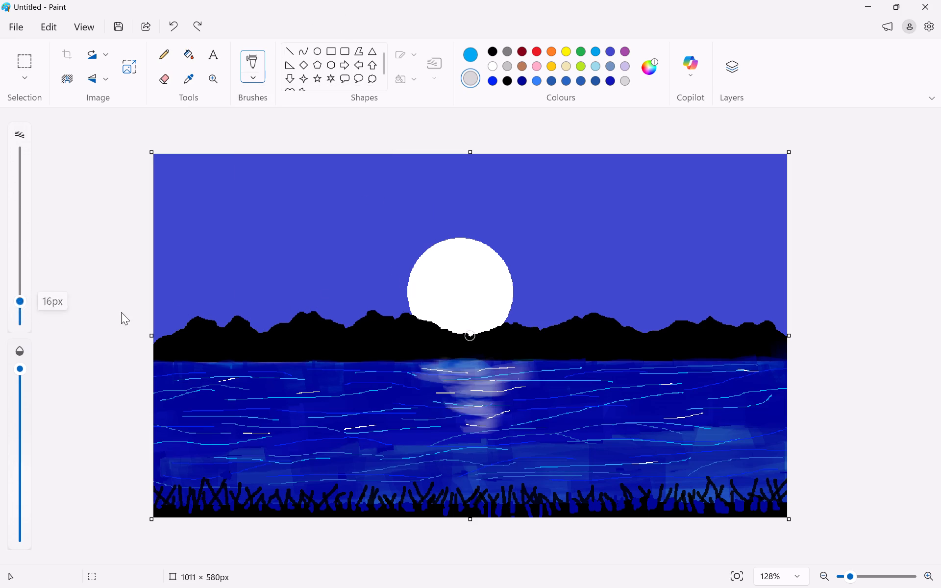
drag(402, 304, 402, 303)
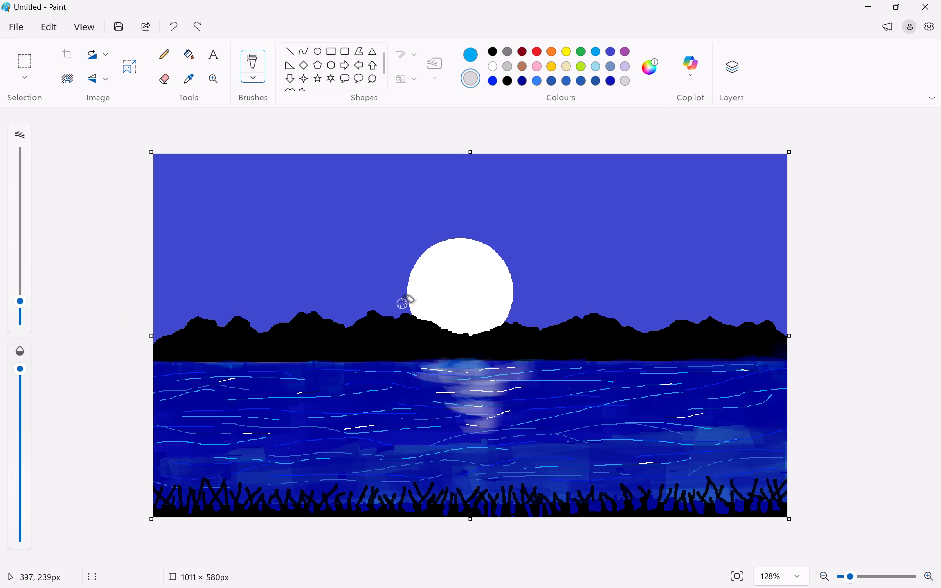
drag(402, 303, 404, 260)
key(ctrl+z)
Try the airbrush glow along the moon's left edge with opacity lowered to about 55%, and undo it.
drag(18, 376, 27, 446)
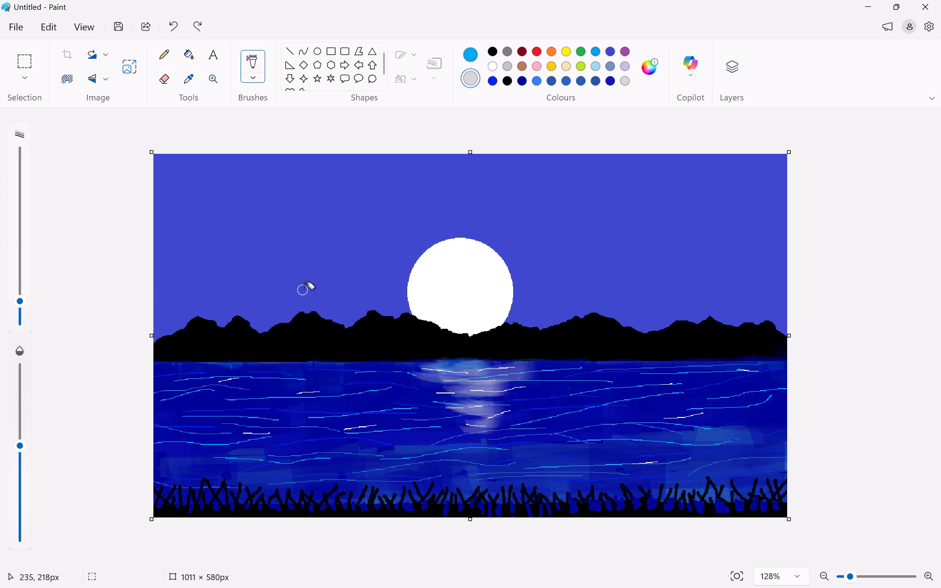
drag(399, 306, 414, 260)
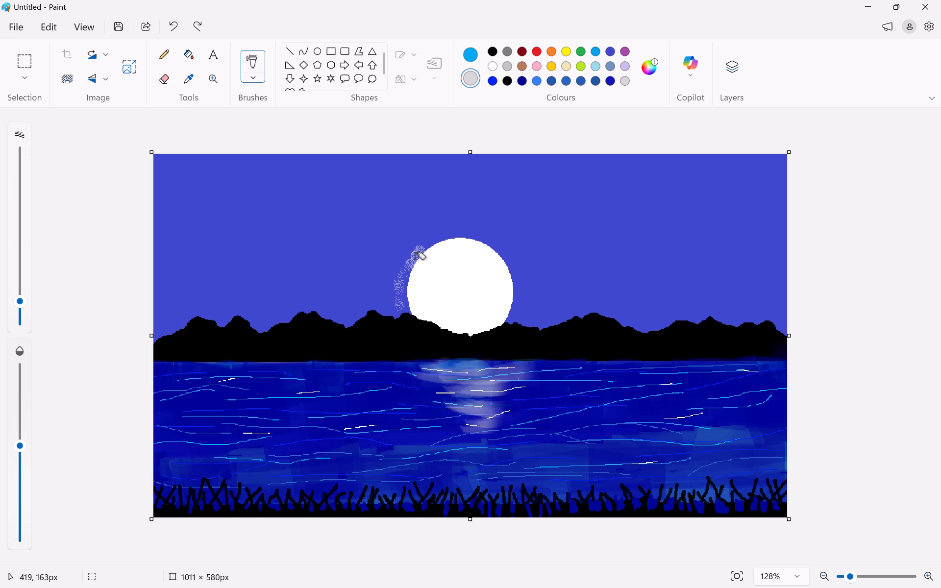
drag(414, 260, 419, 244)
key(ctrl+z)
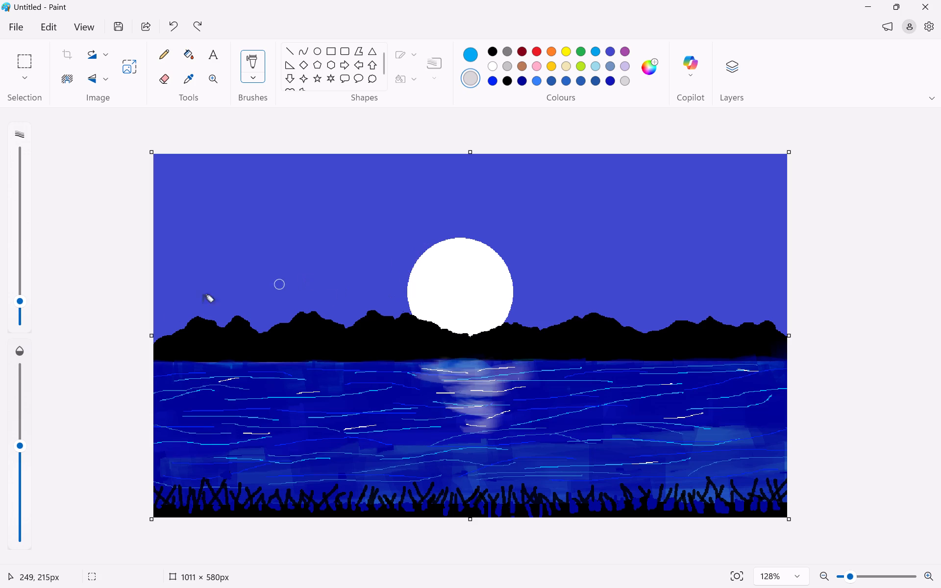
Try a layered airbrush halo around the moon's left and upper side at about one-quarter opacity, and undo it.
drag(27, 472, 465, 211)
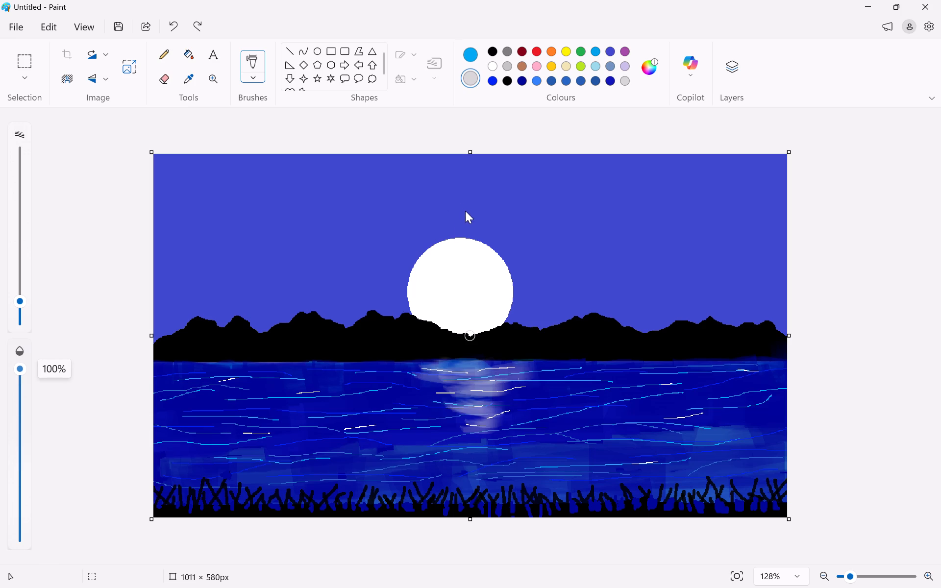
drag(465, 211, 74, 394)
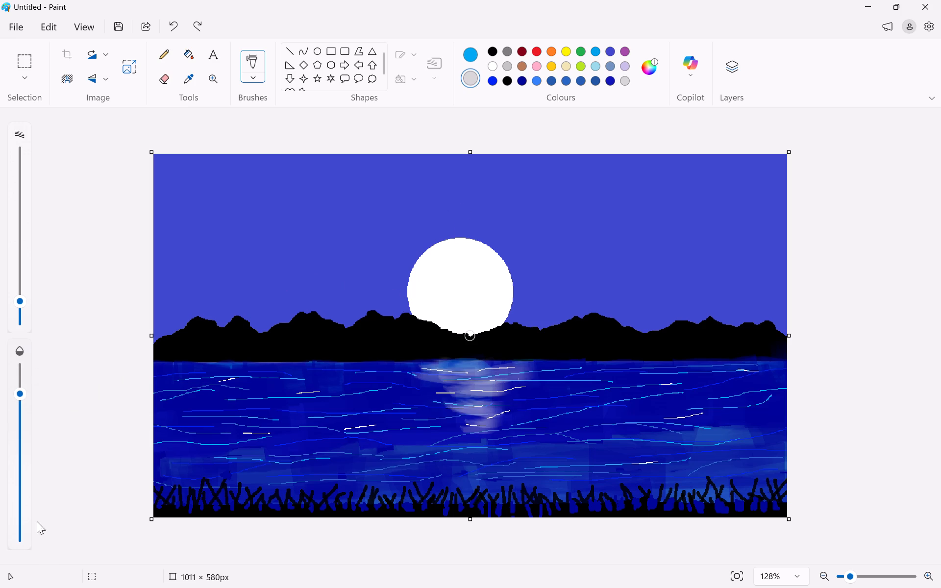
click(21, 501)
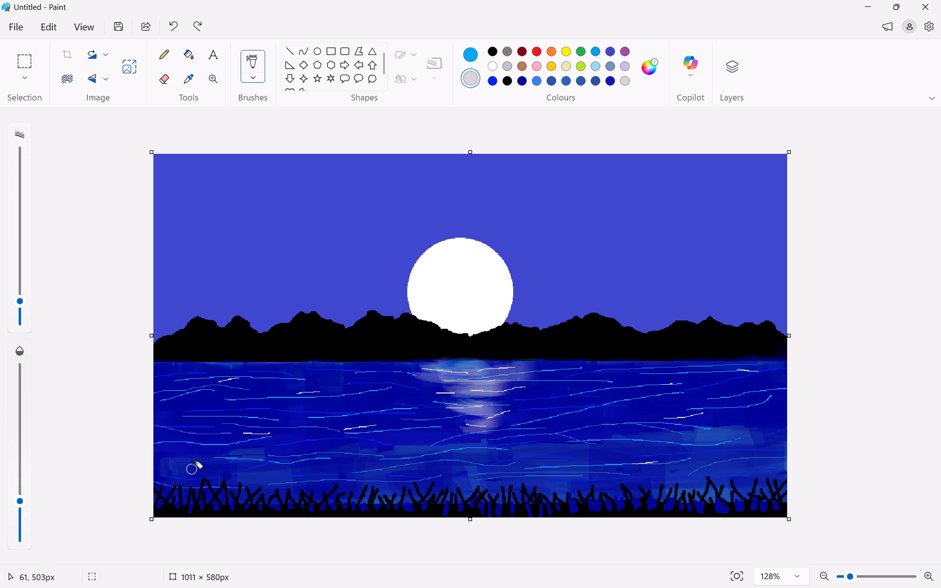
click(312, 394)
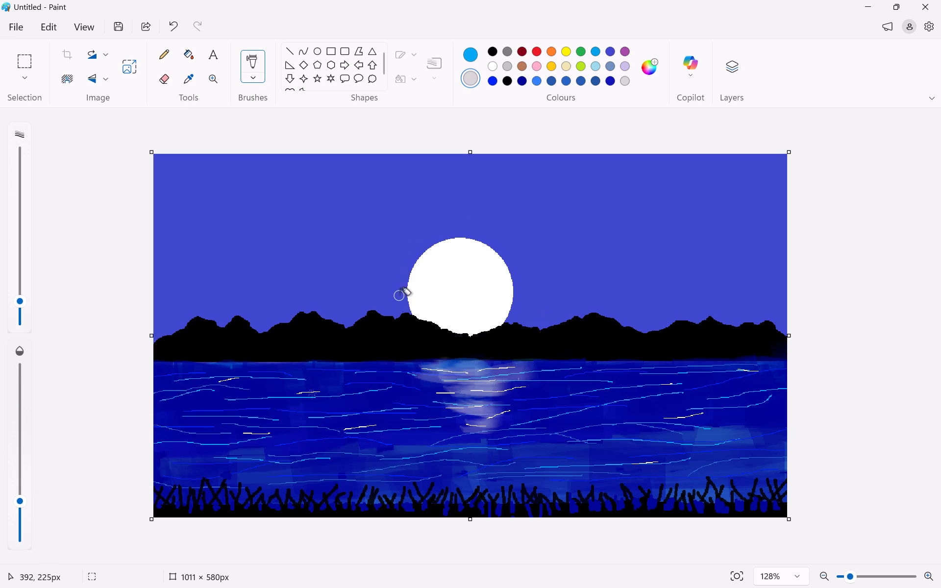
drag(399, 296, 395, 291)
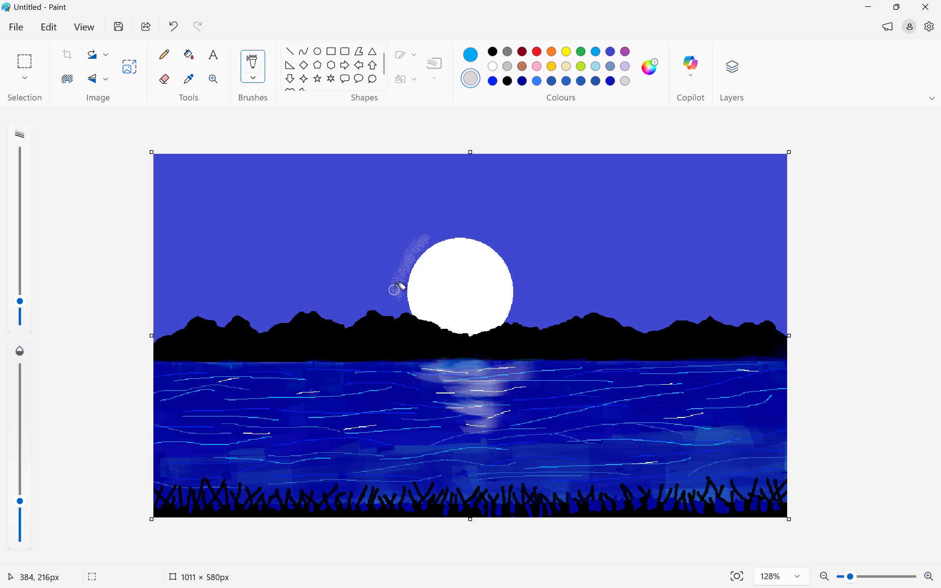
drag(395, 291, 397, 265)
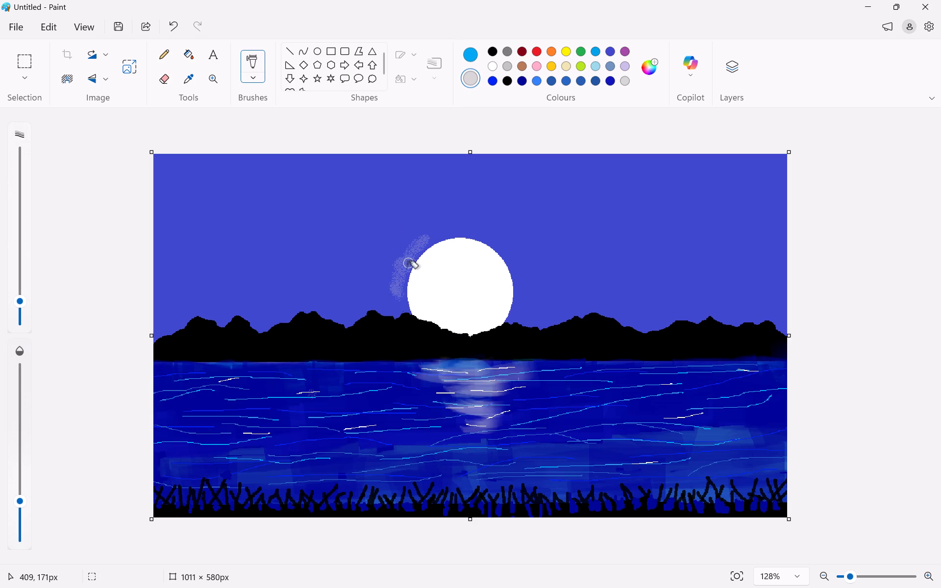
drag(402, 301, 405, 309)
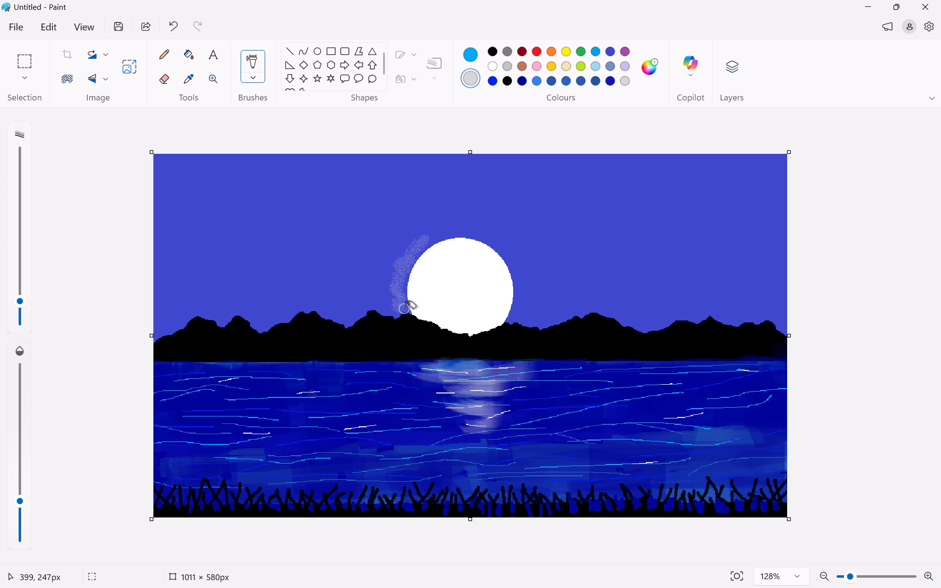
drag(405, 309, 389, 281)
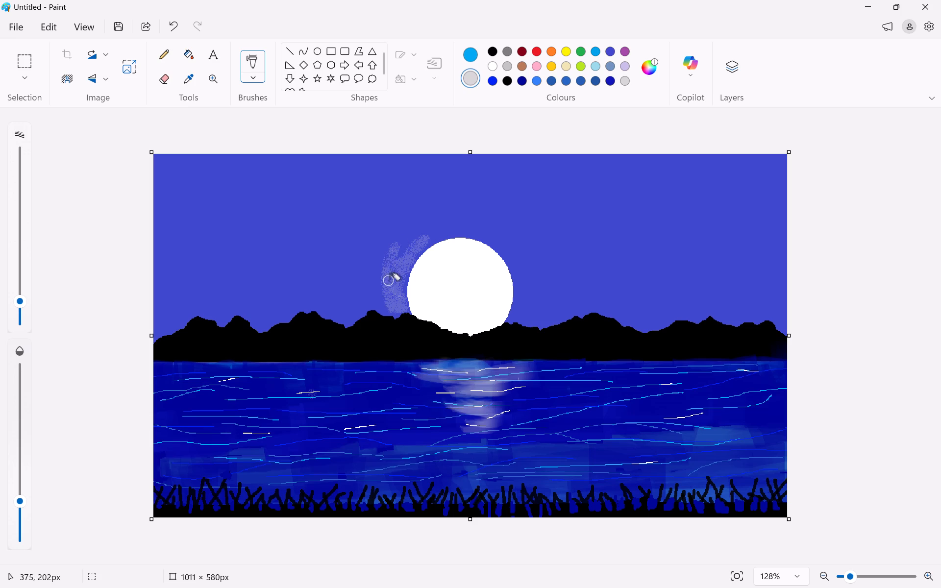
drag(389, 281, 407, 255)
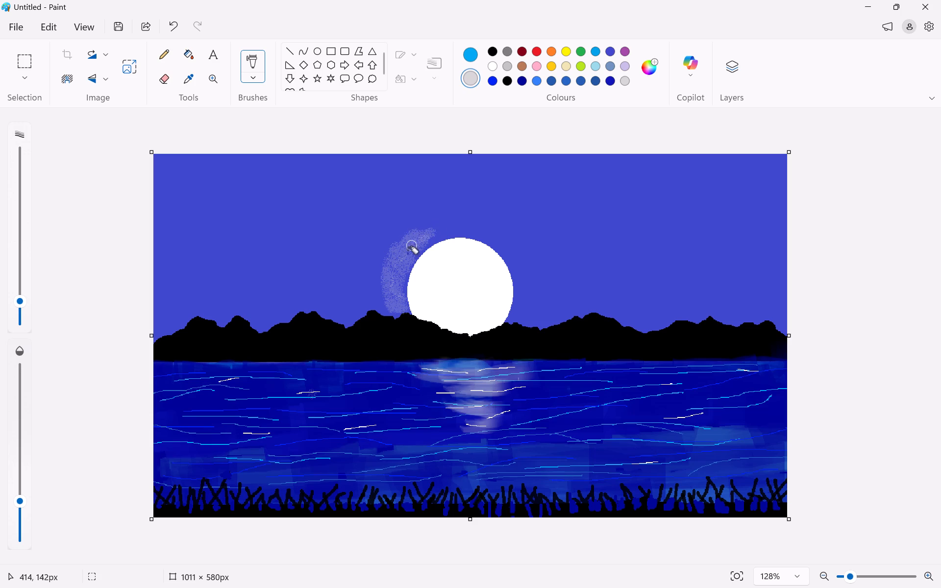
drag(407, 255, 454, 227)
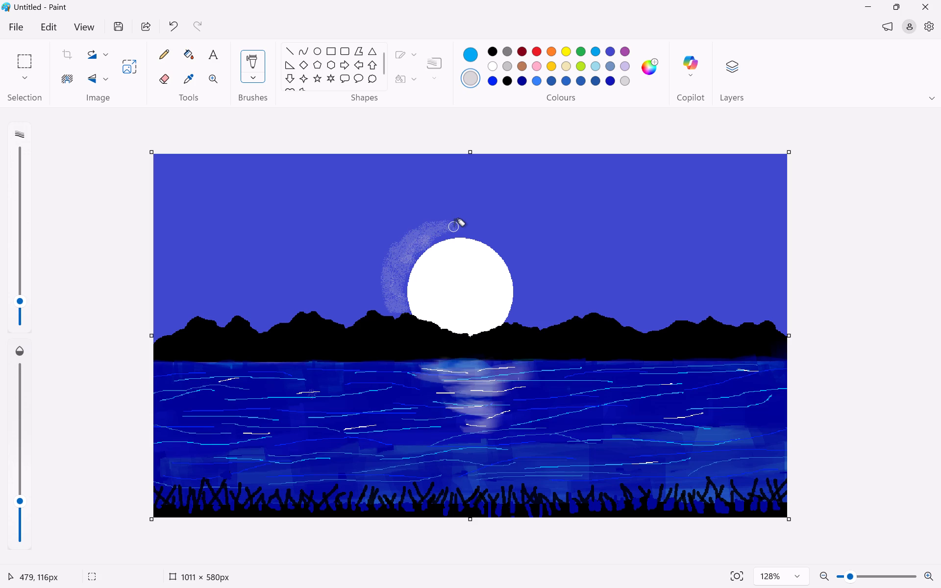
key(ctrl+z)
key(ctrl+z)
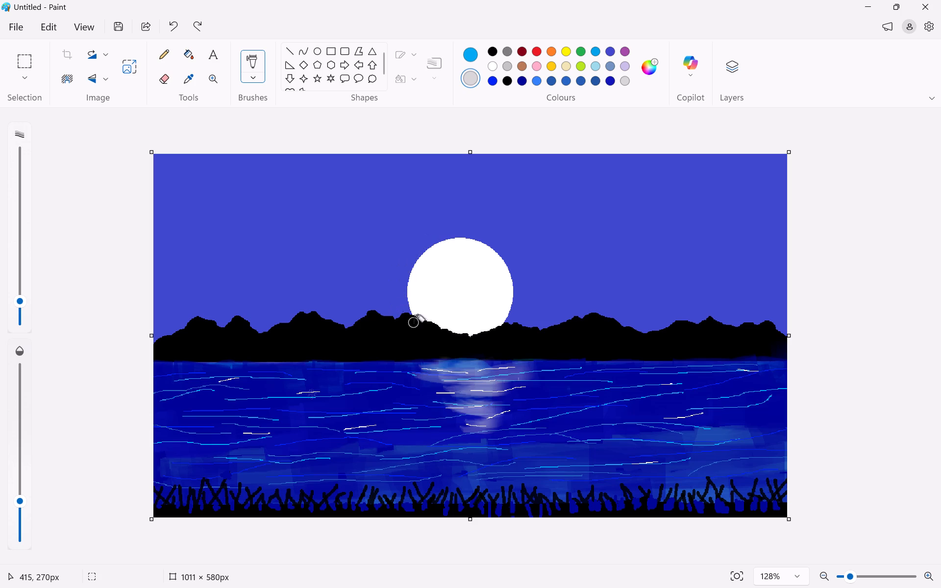
Lower the airbrush opacity to under one-tenth and enlarge its size to about half of the available range.
click(22, 530)
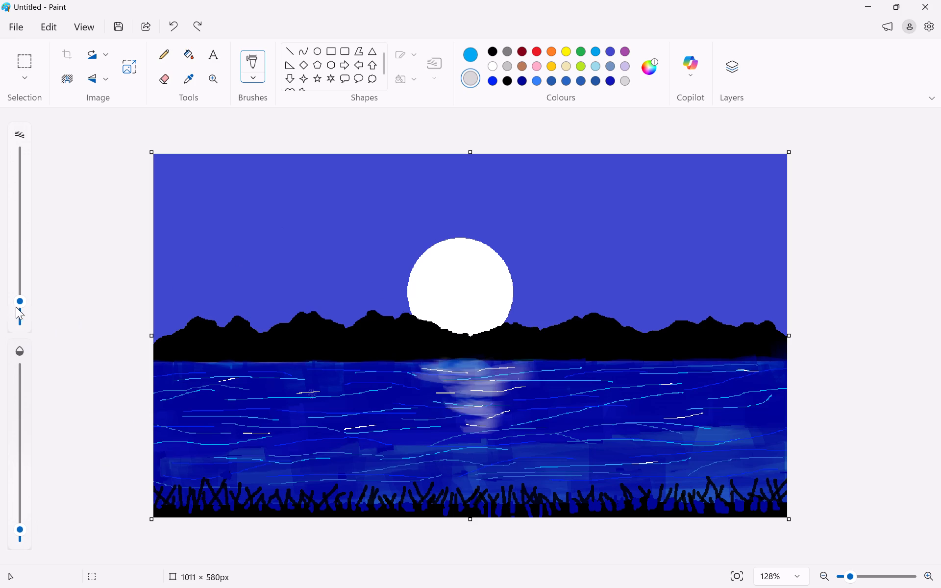
drag(18, 304, 24, 282)
drag(21, 278, 22, 231)
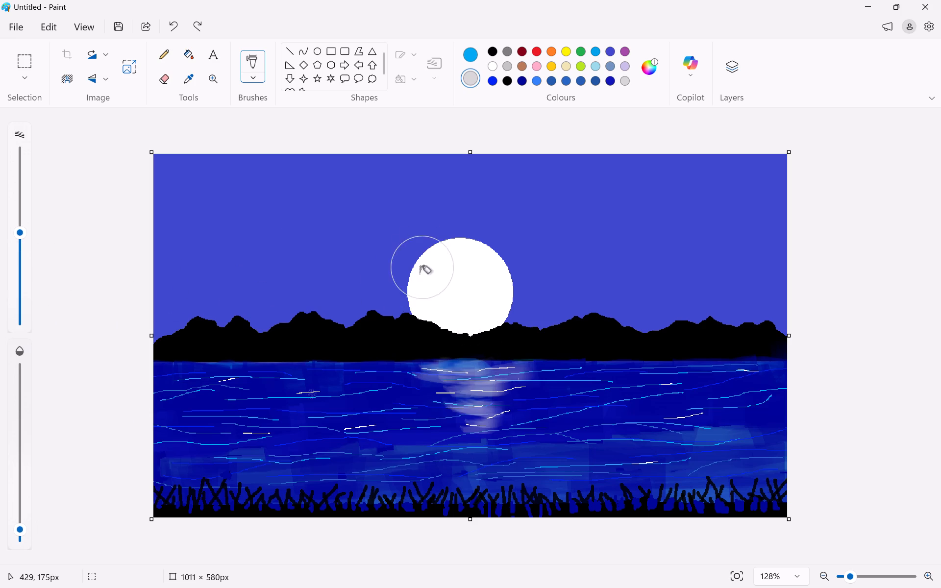
Airbrush a first very faint light grey halo pass around the moon, from its left side over the top to the right.
drag(389, 284, 392, 273)
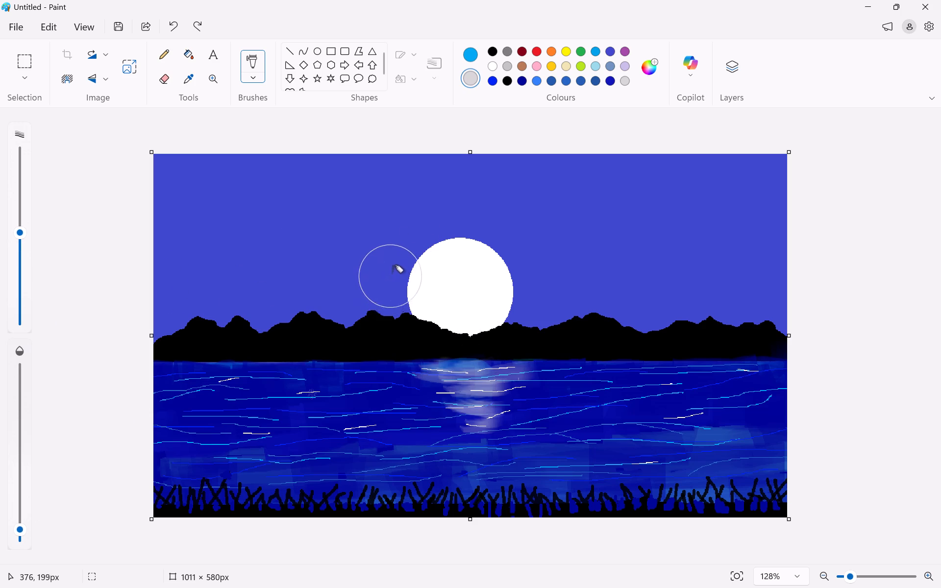
drag(392, 273, 526, 296)
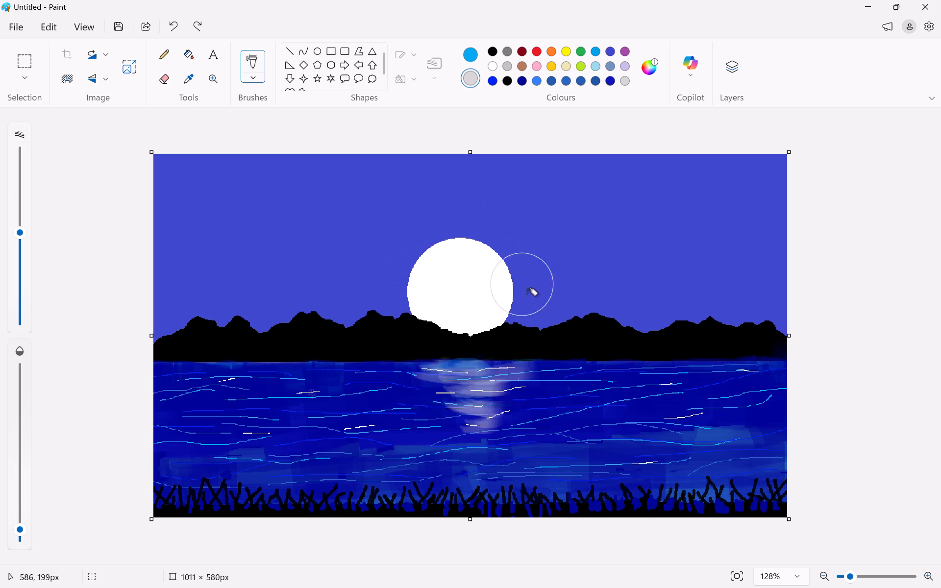
drag(526, 296, 527, 304)
Raise the airbrush opacity to about 15% and build up a light grey halo around the moon's left, upper and right sides.
click(24, 517)
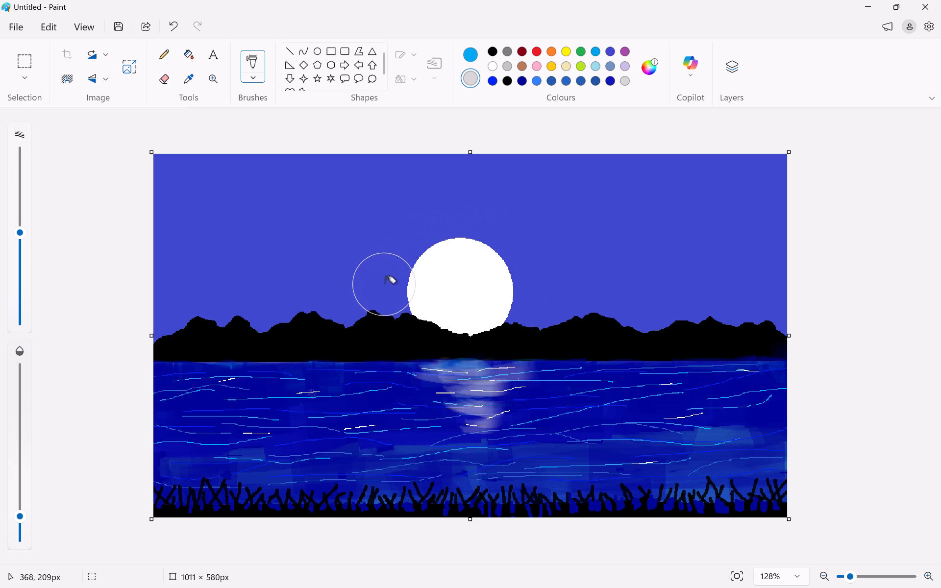
drag(385, 282, 490, 237)
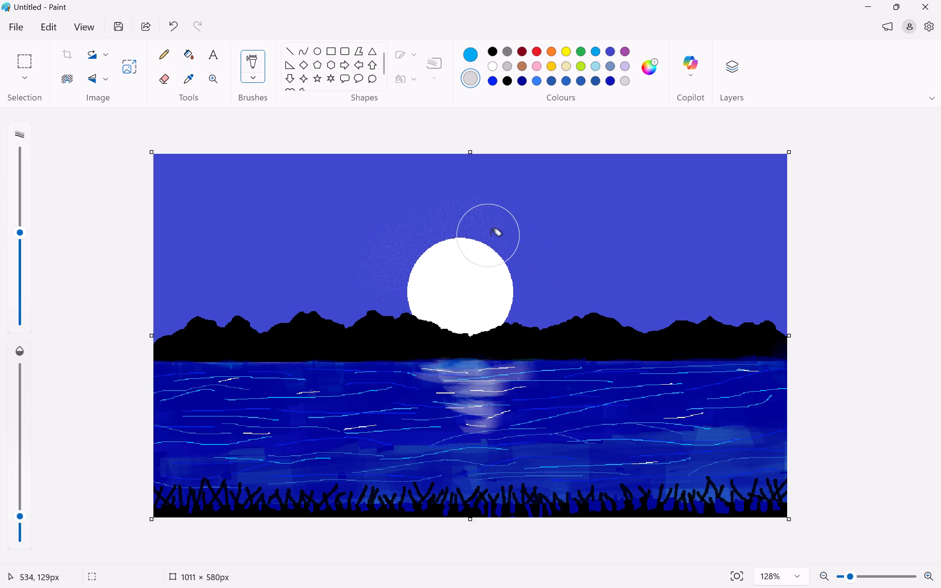
drag(490, 237, 503, 244)
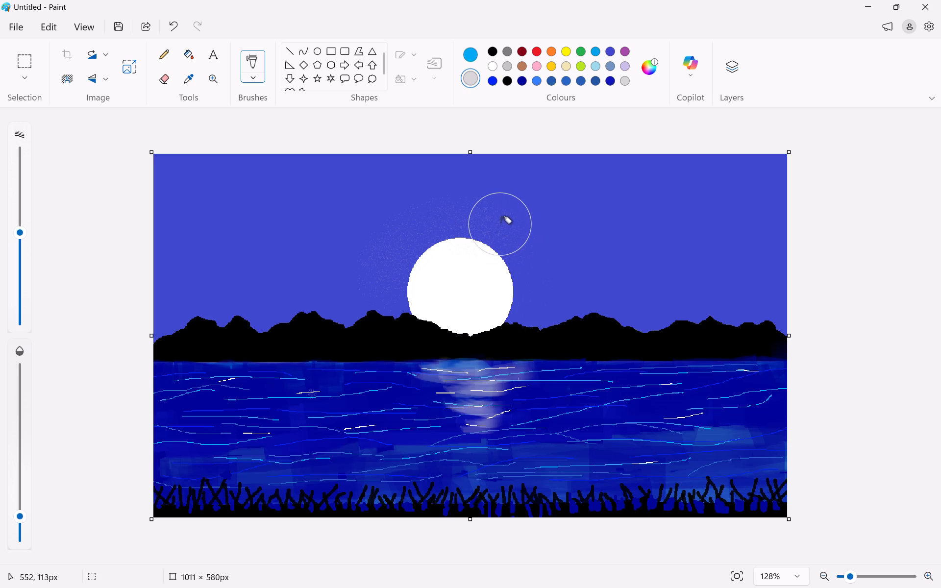
drag(500, 224, 537, 288)
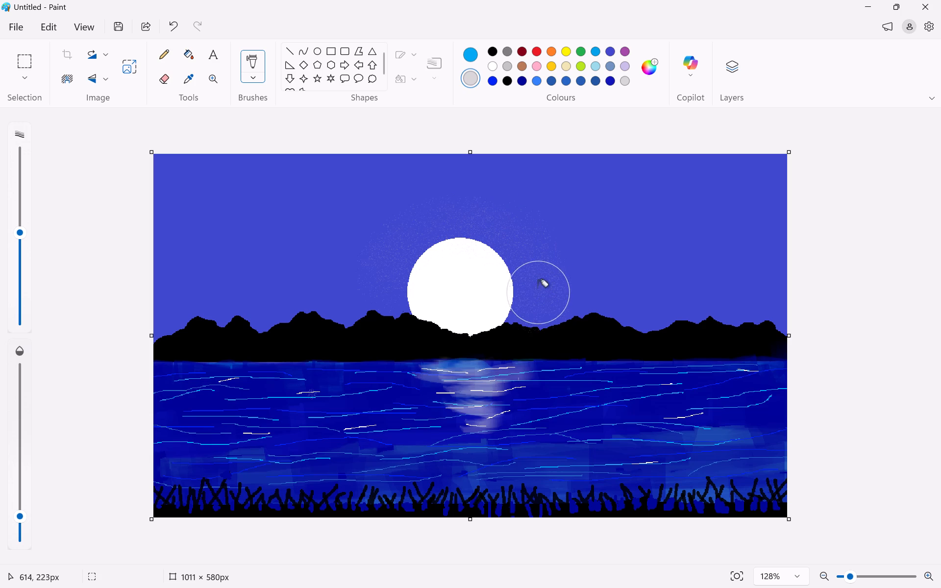
drag(537, 288, 392, 271)
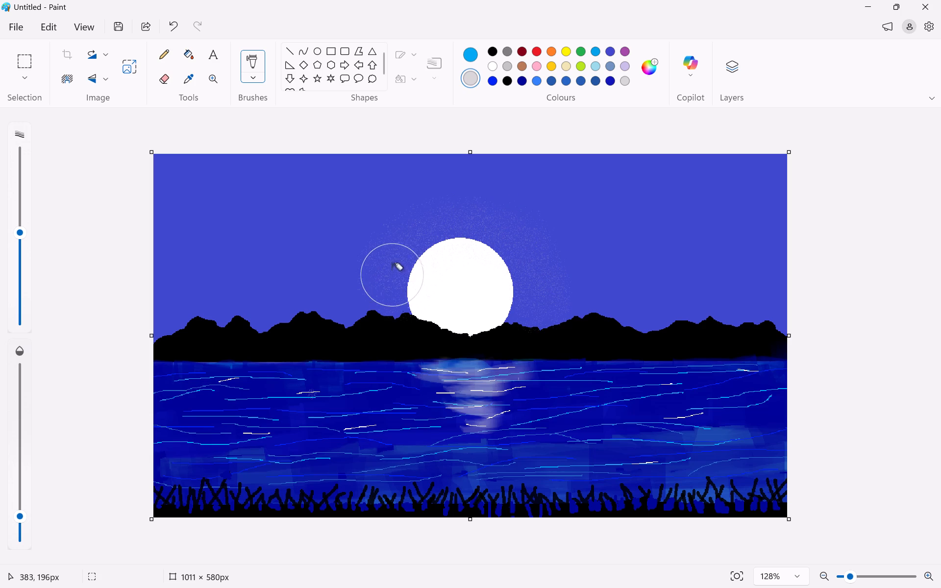
drag(392, 271, 524, 291)
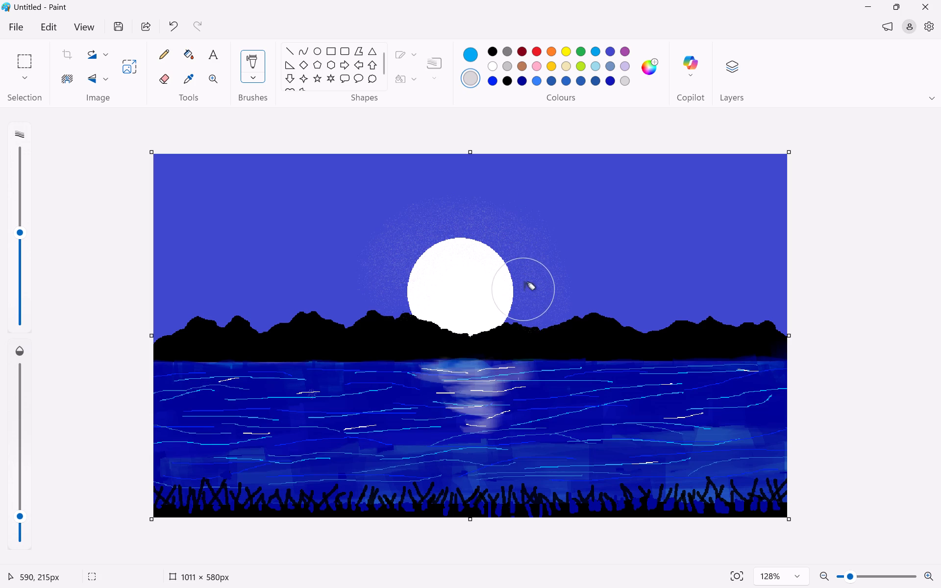
drag(524, 291, 365, 279)
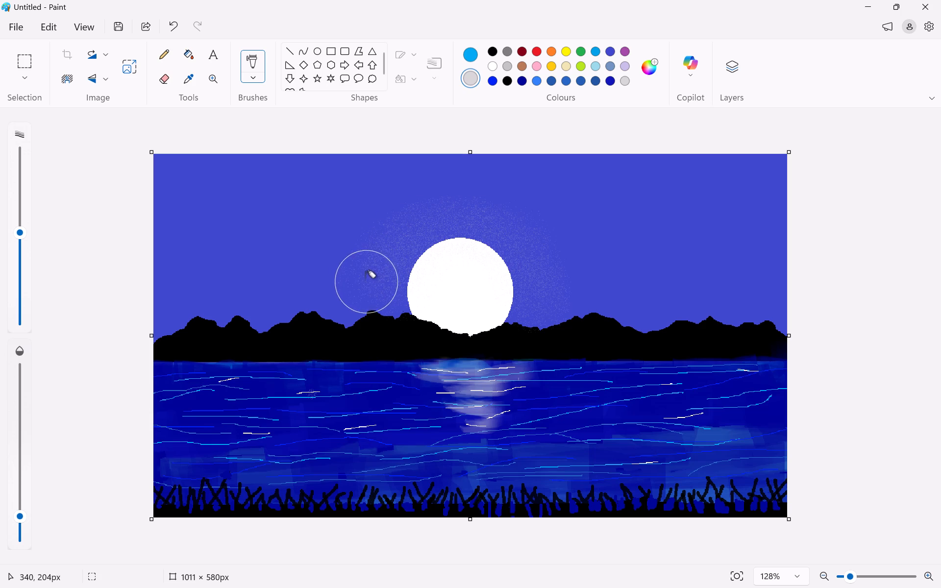
drag(365, 279, 537, 280)
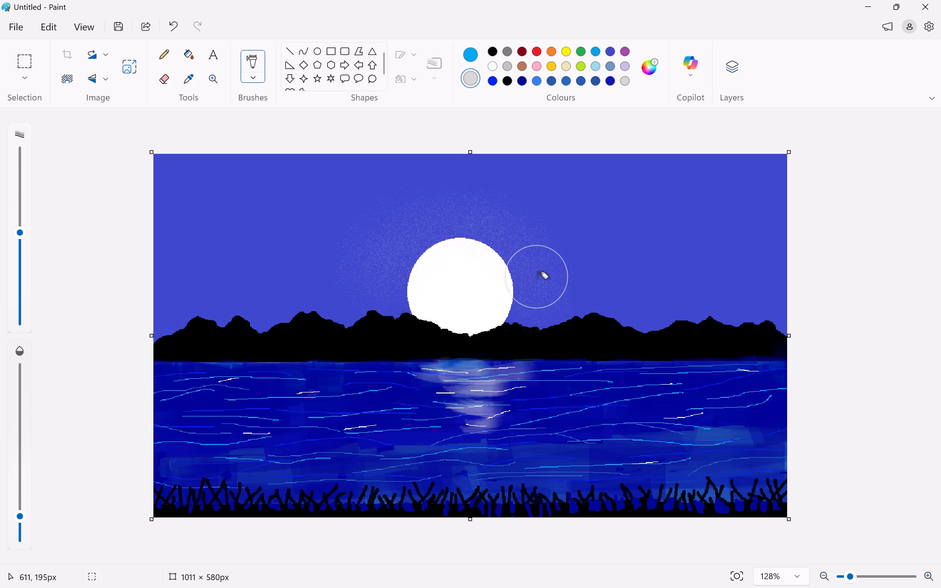
drag(537, 280, 537, 302)
drag(544, 301, 509, 223)
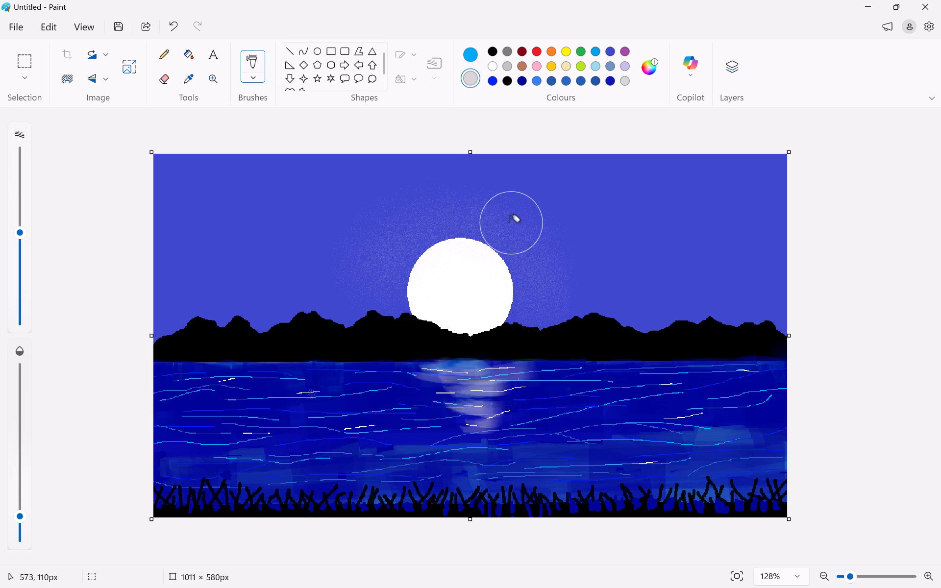
drag(509, 223, 369, 279)
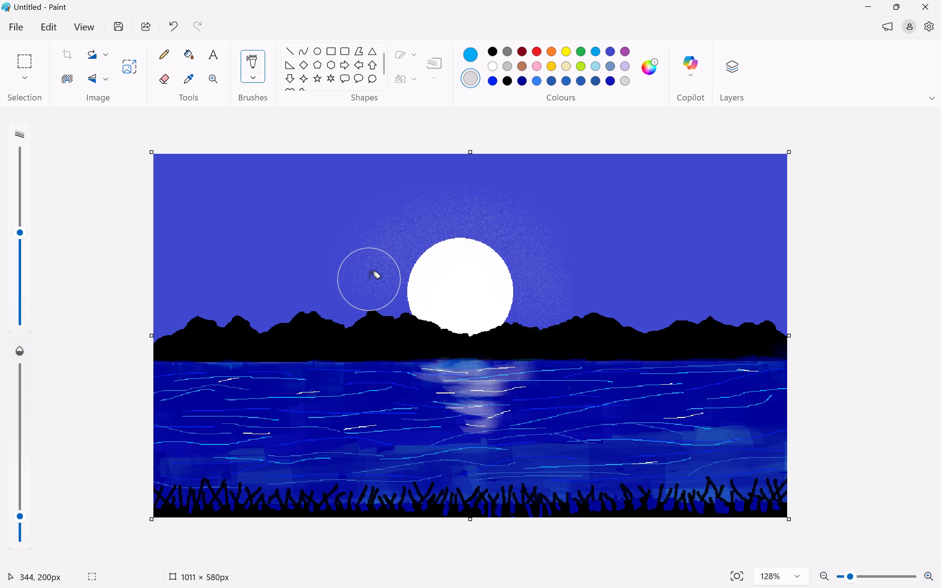
Widen the halo into the surrounding sky with further airbrush arcs above and on both sides of the moon.
drag(376, 290, 369, 277)
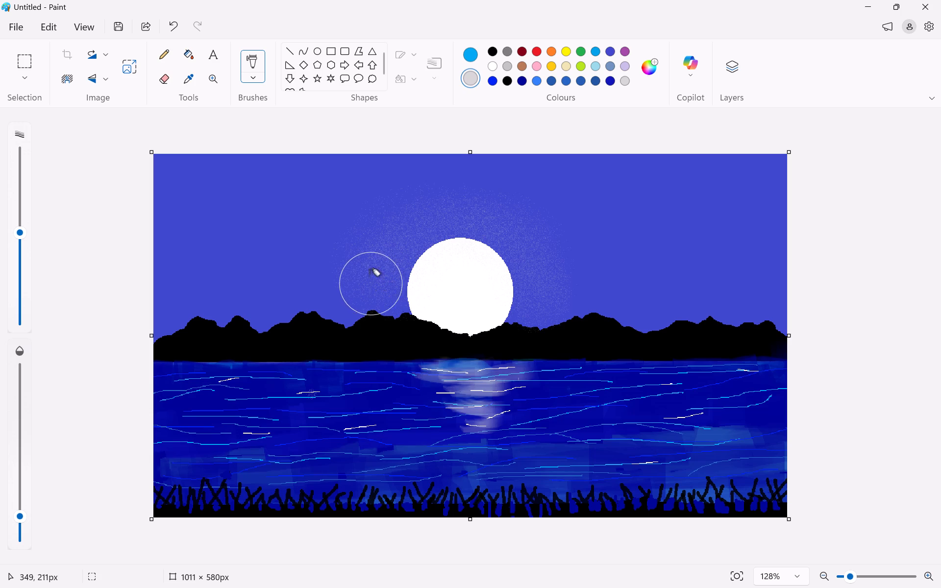
drag(369, 277, 550, 295)
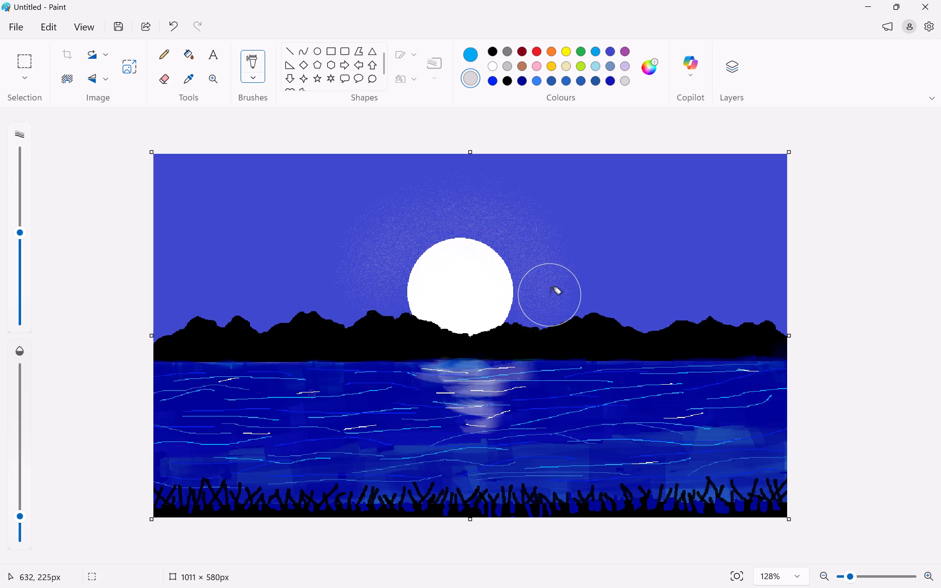
drag(543, 305, 419, 199)
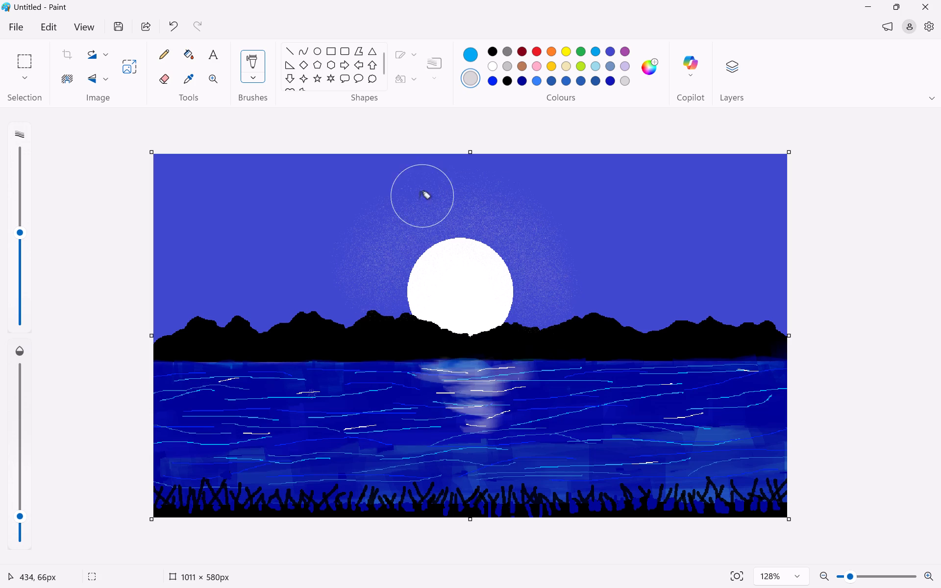
drag(419, 199, 341, 297)
drag(338, 288, 404, 201)
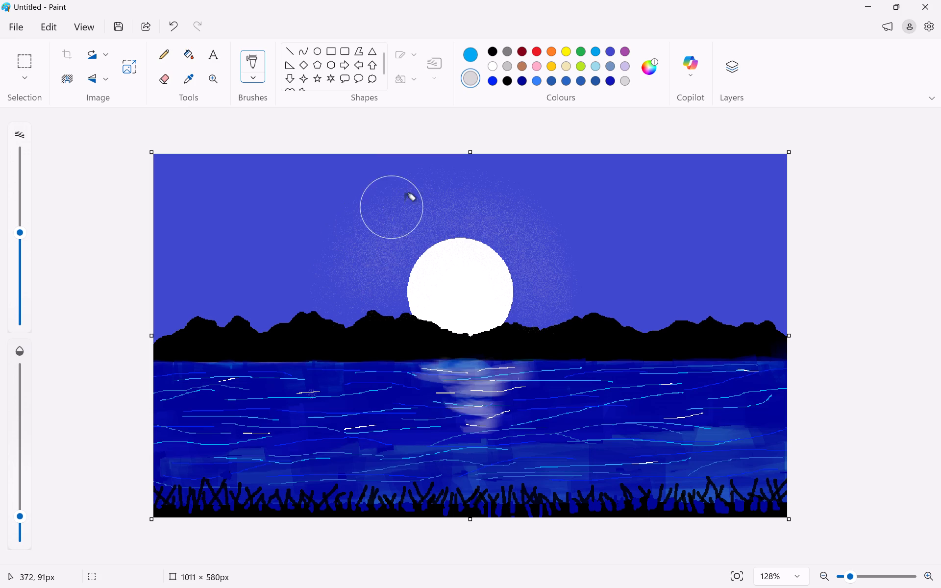
drag(404, 201, 570, 286)
drag(571, 285, 471, 194)
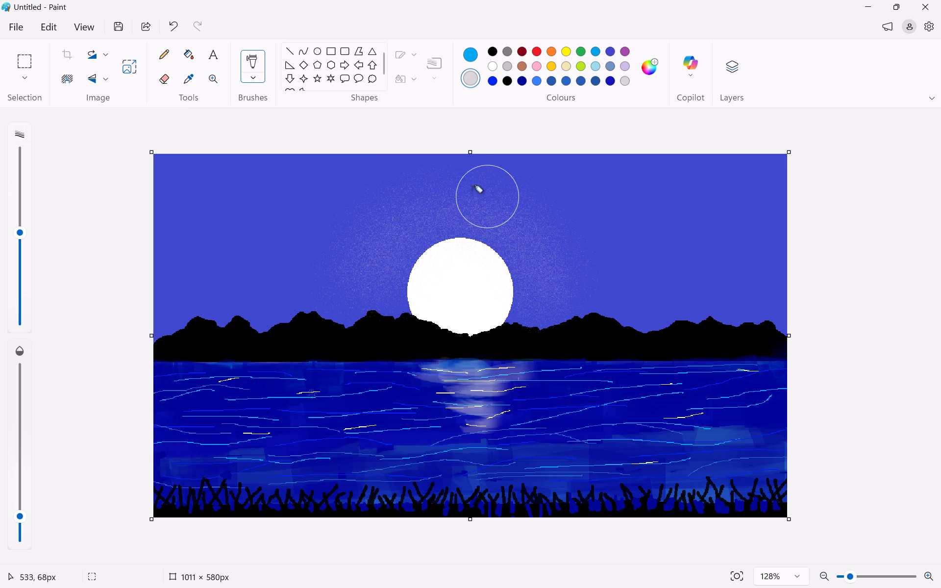
drag(471, 194, 358, 248)
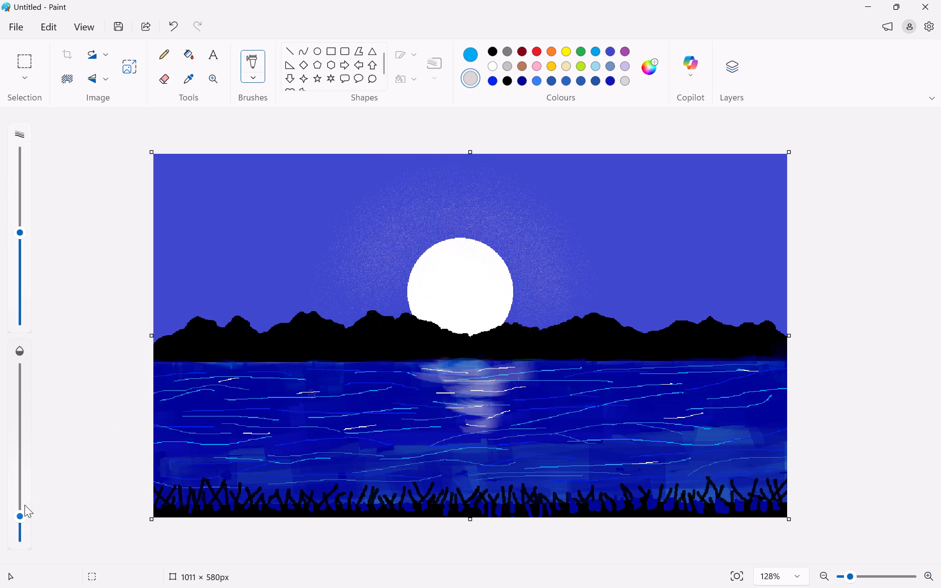
Raise the airbrush opacity to about 20%, reduce its size slightly, and strengthen the glow close to the moon's edge.
click(22, 509)
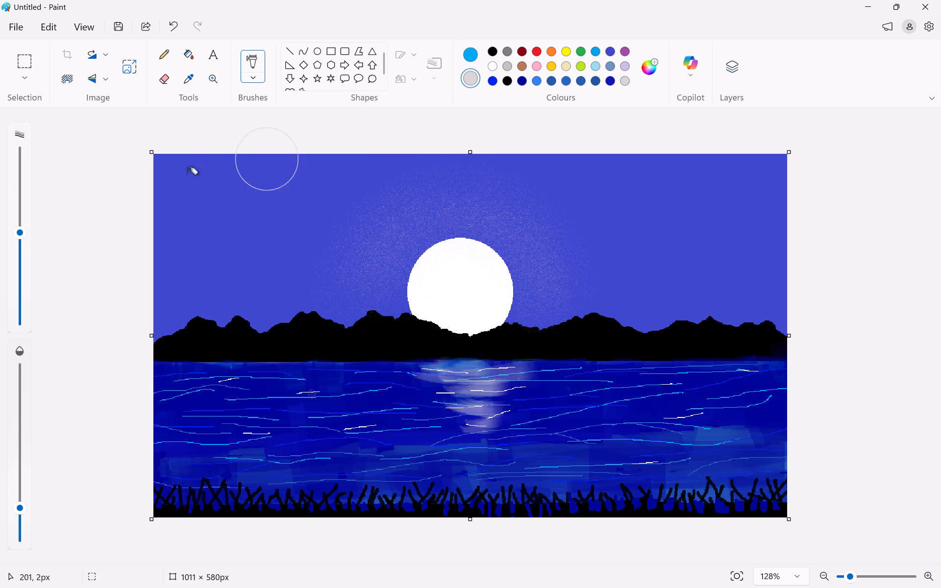
click(26, 246)
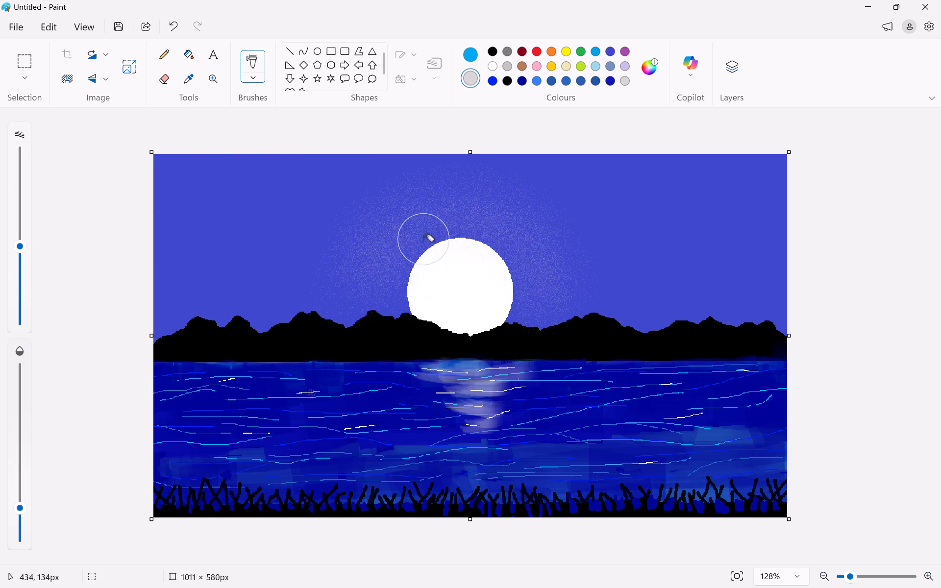
drag(395, 288, 513, 244)
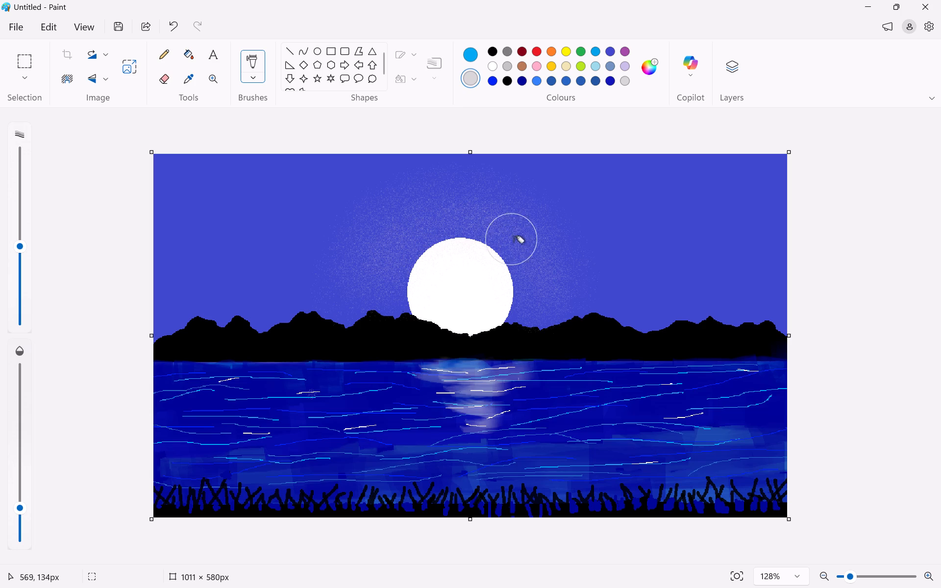
drag(513, 244, 534, 304)
click(523, 261)
drag(523, 302, 489, 239)
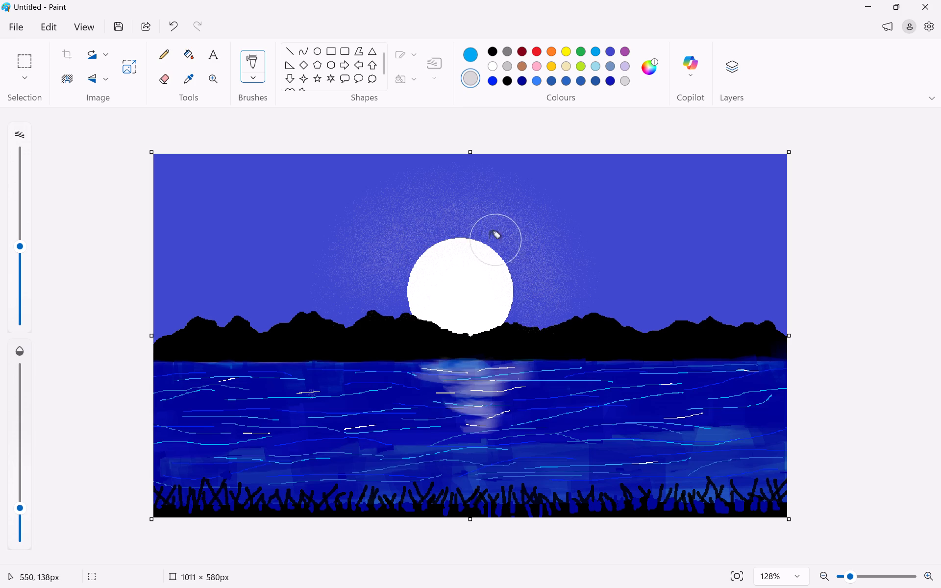
drag(489, 239, 364, 304)
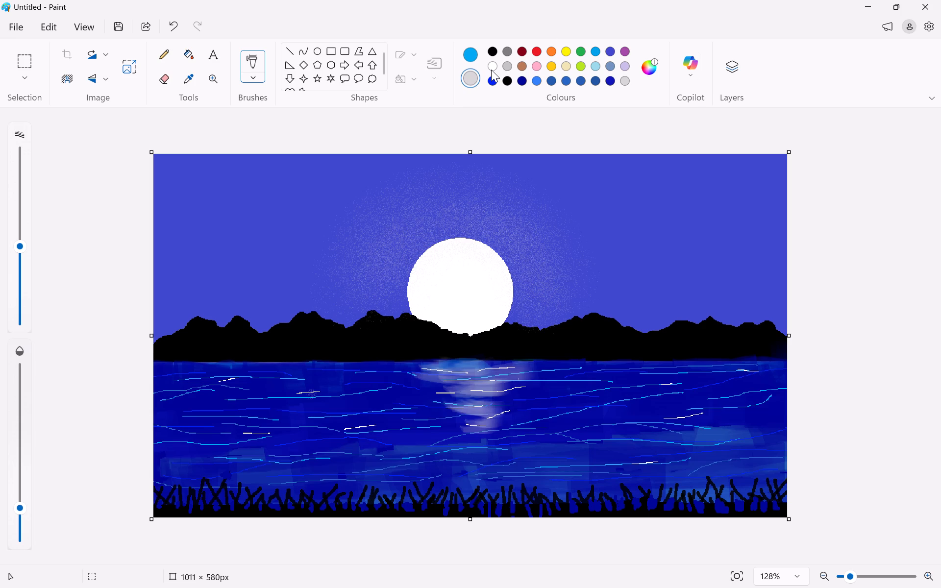
Lighten the airbrush colour to #E8E8E8 and layer it around the moon's rim from the left ridge over to the right.
click(645, 71)
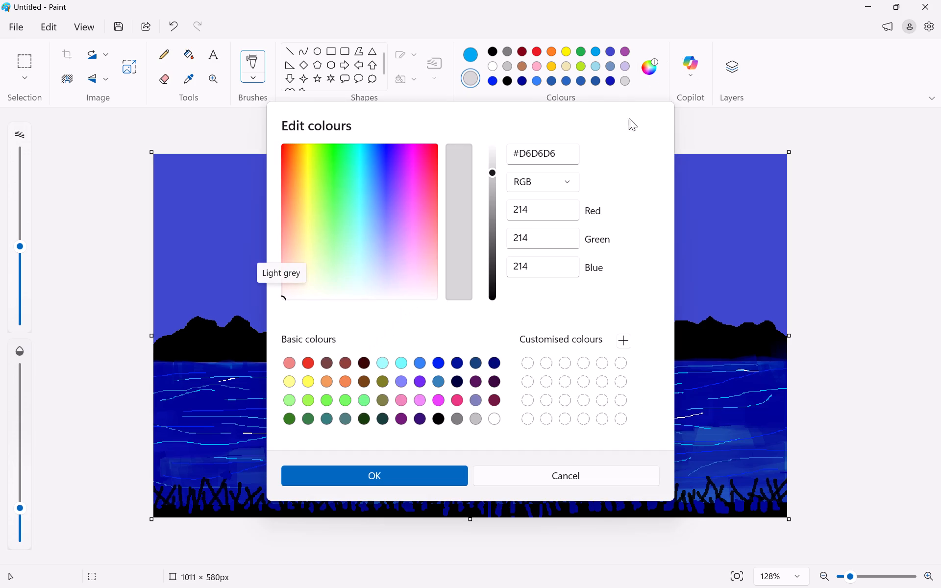
drag(493, 169, 492, 159)
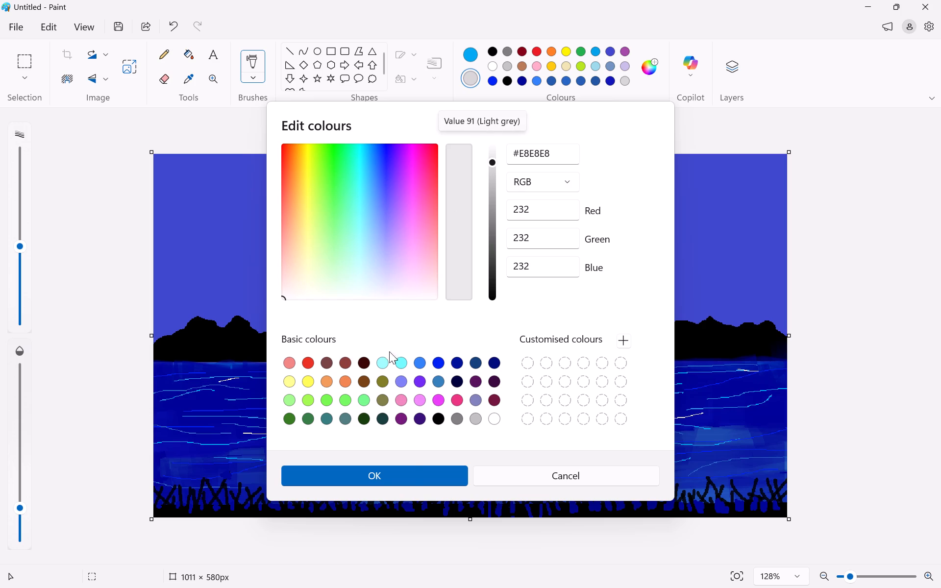
click(405, 482)
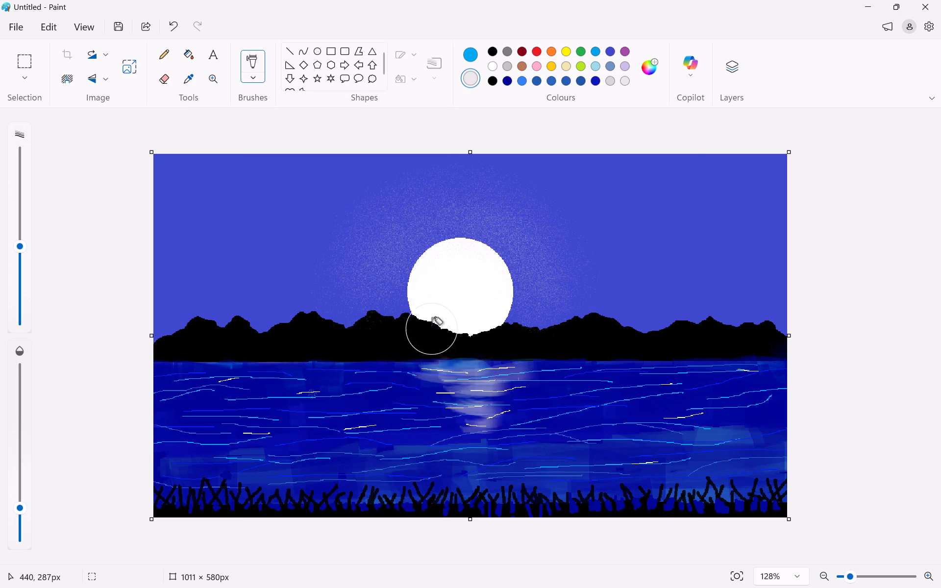
drag(396, 294, 469, 245)
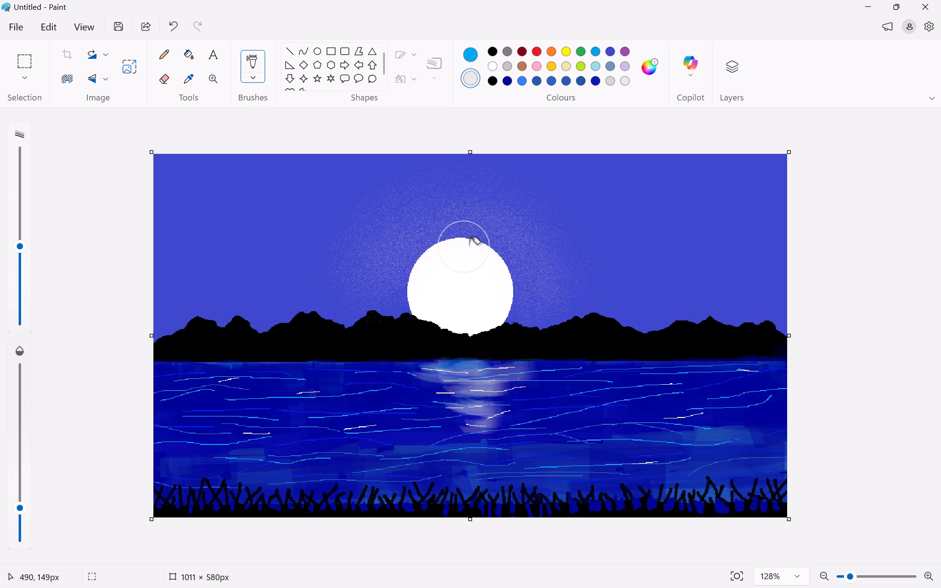
drag(469, 245, 469, 245)
drag(395, 298, 484, 226)
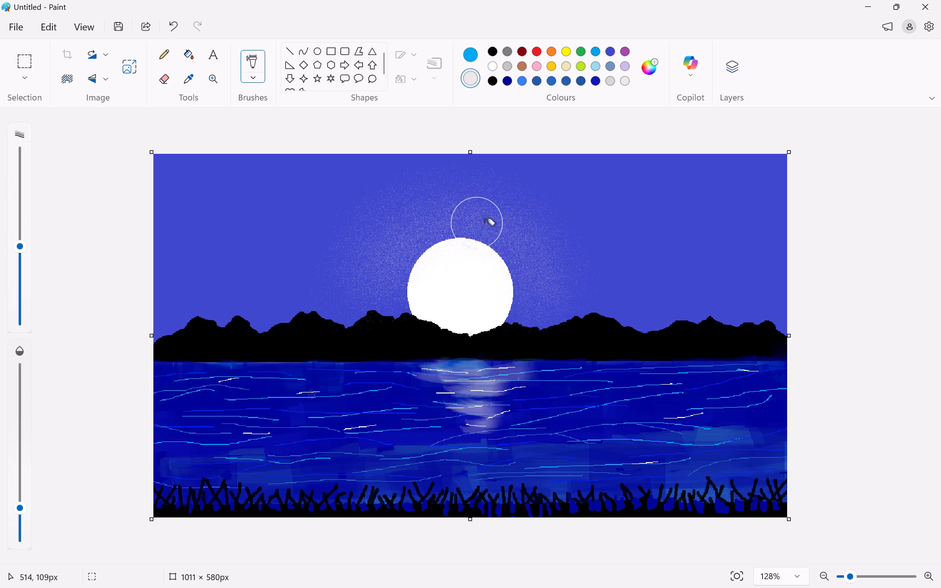
drag(484, 226, 534, 309)
drag(535, 306, 483, 232)
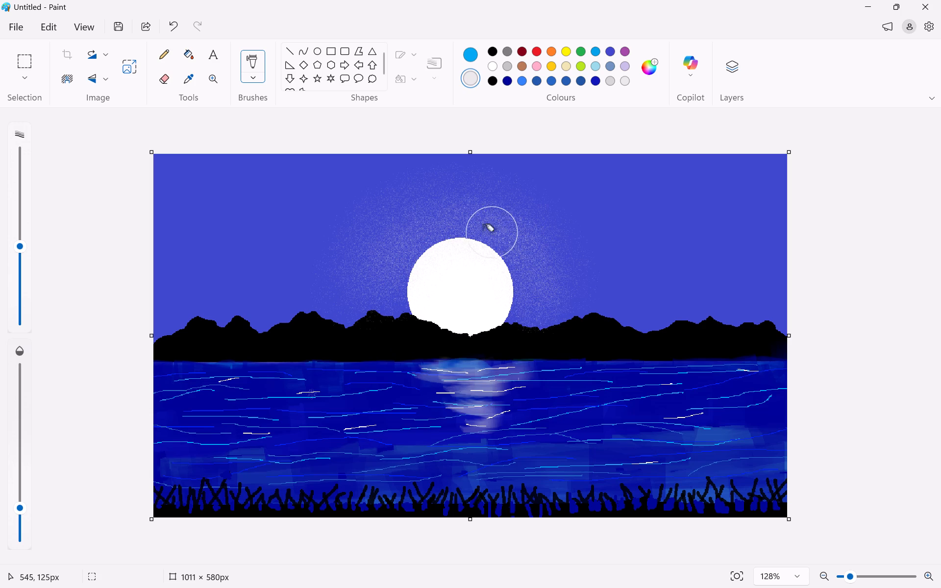
drag(483, 232, 385, 307)
drag(385, 303, 482, 223)
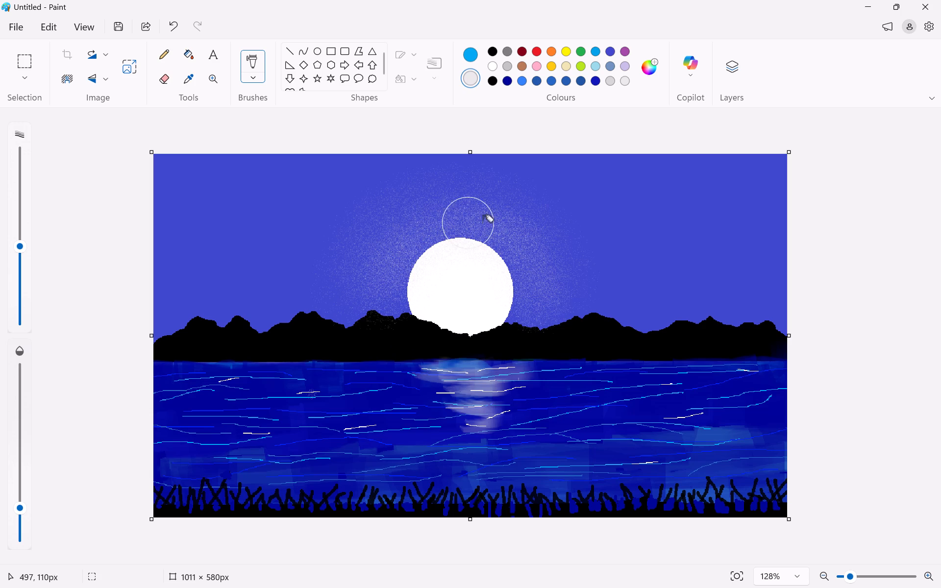
drag(482, 223, 515, 226)
drag(536, 313, 427, 235)
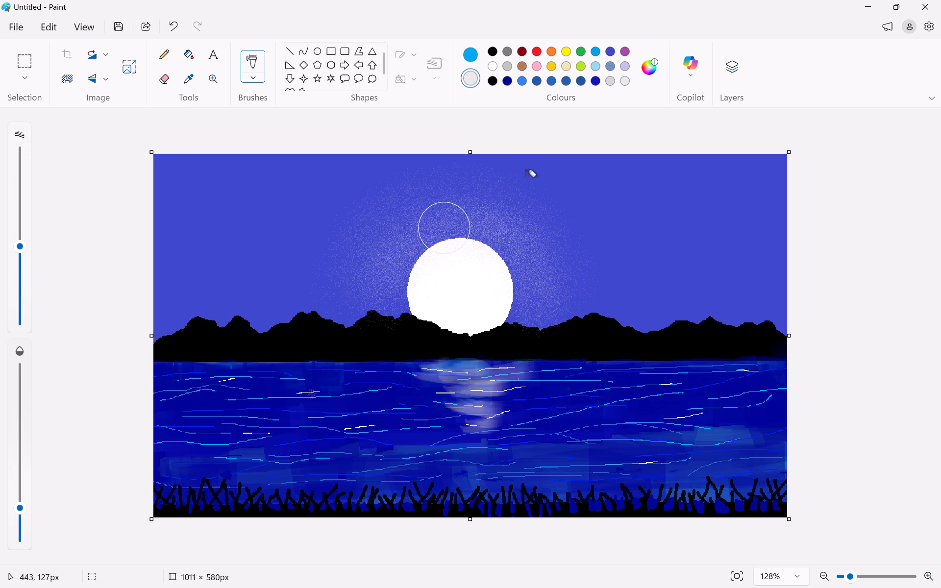
Lighten the airbrush colour further to a near-white grey and add another glow arc around the moon's rim.
click(647, 71)
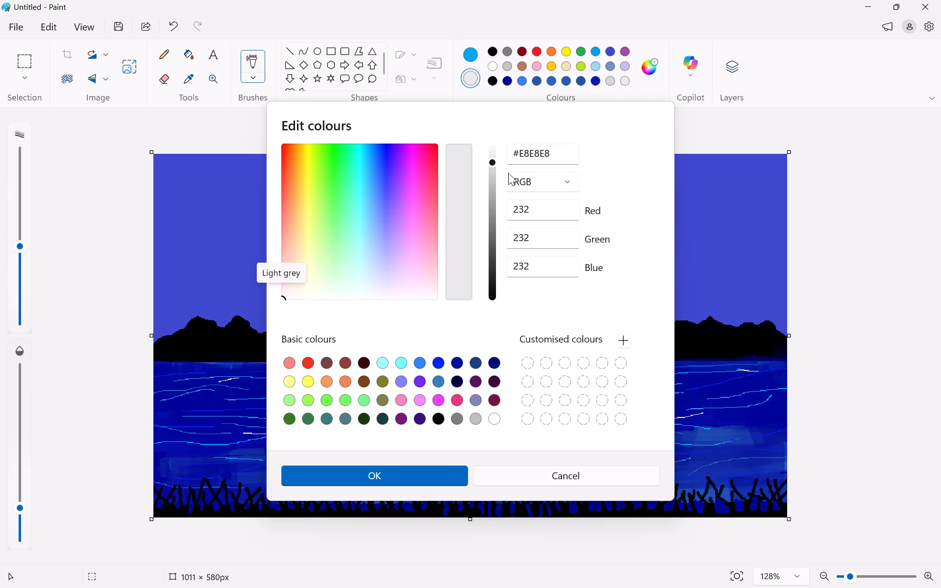
drag(491, 157, 491, 153)
click(388, 478)
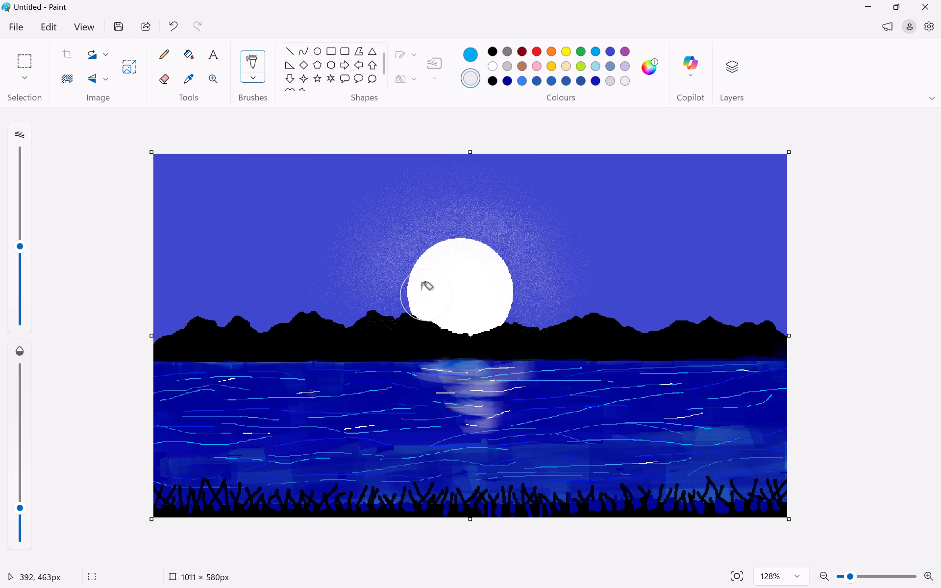
drag(393, 298, 415, 243)
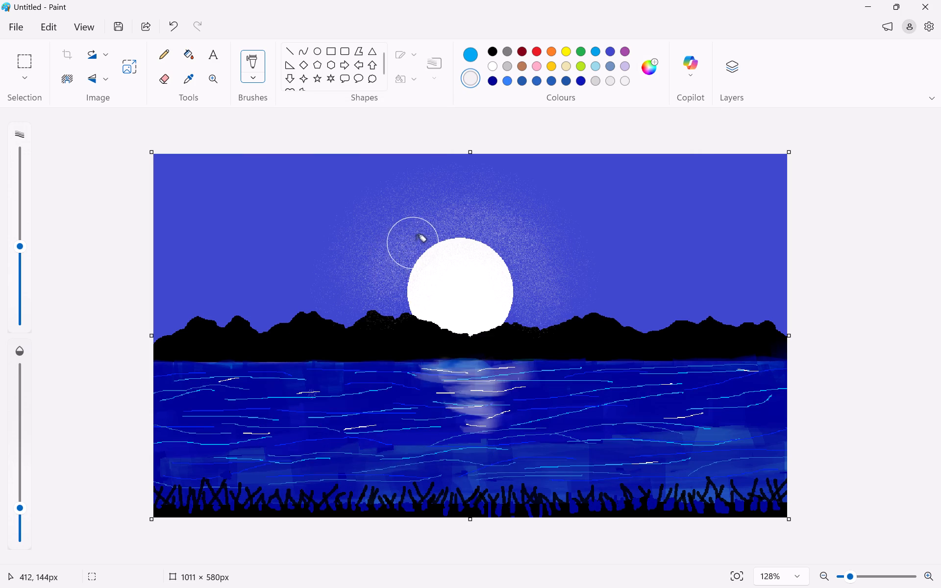
drag(415, 243, 533, 305)
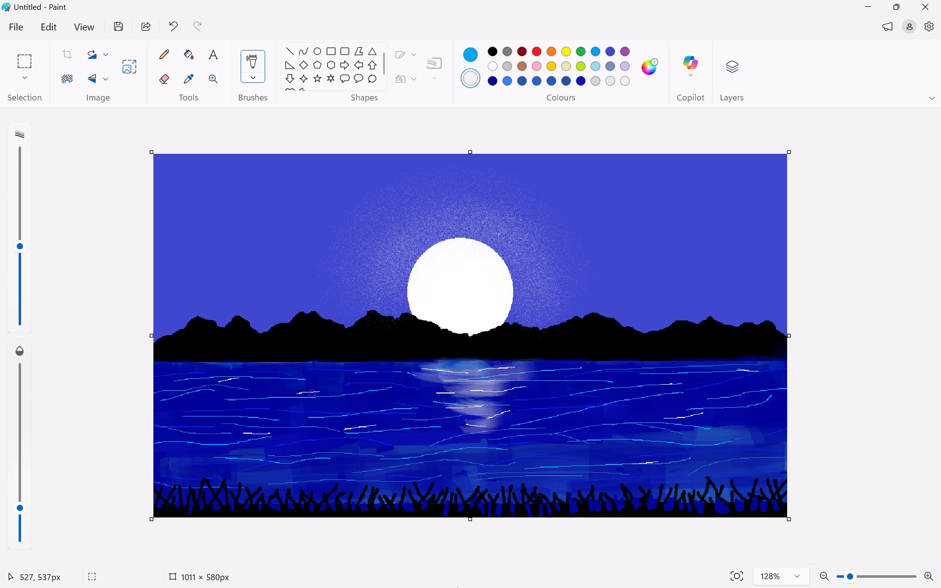
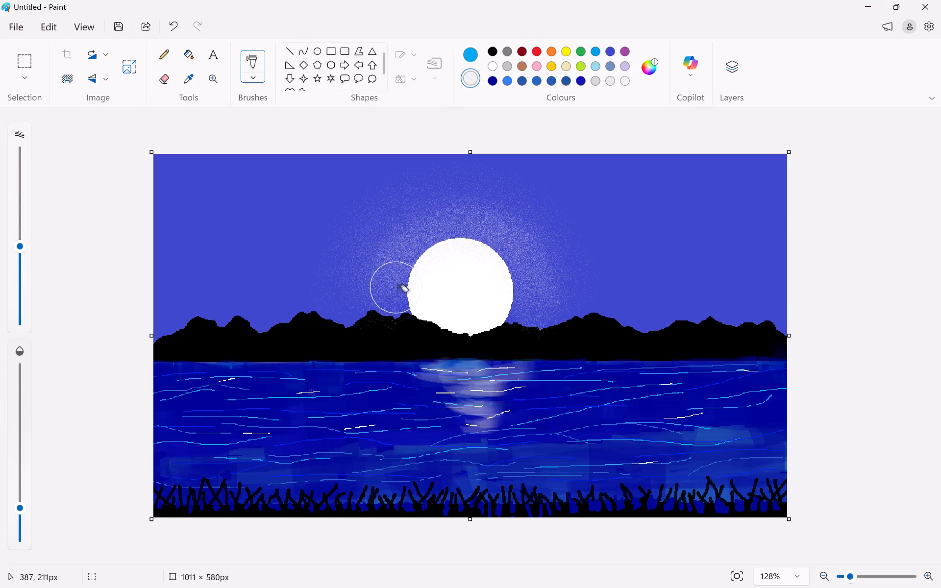
Airbrush one more glow arc around the moon's rim from the left ridge over the top to the right side.
drag(396, 299, 506, 244)
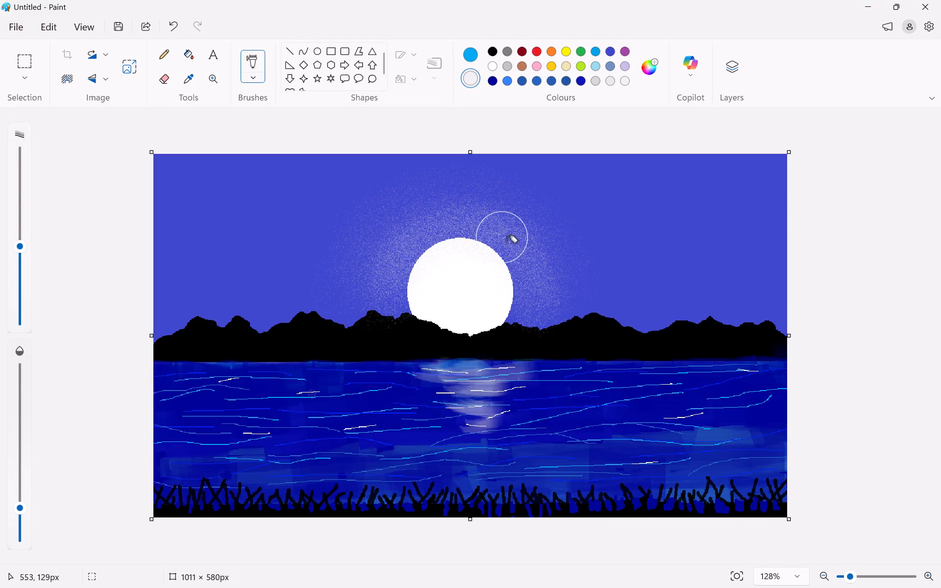
drag(506, 244, 527, 309)
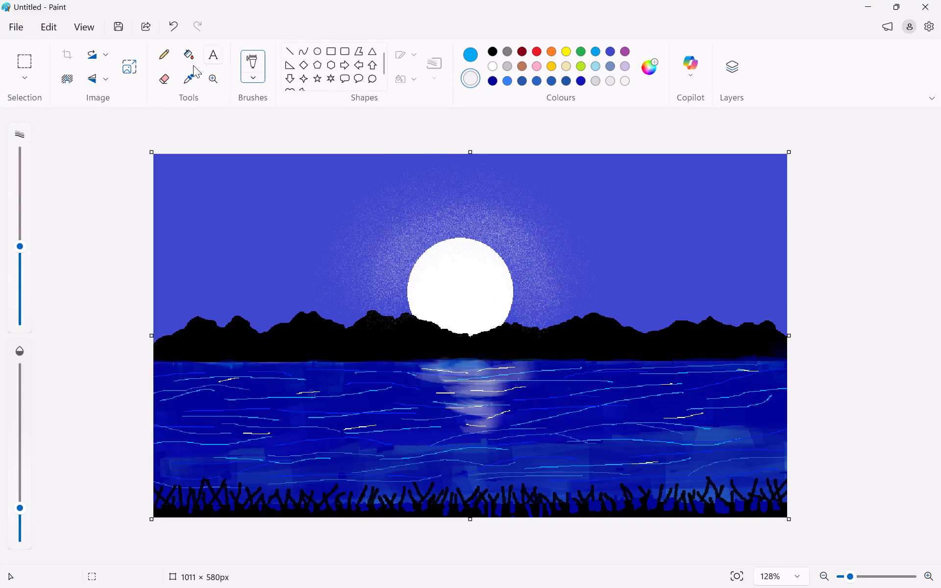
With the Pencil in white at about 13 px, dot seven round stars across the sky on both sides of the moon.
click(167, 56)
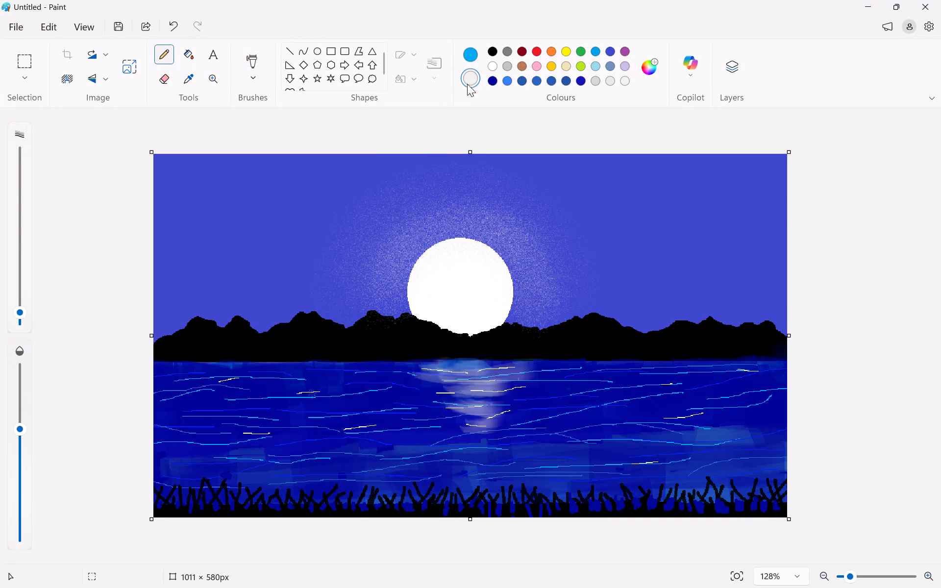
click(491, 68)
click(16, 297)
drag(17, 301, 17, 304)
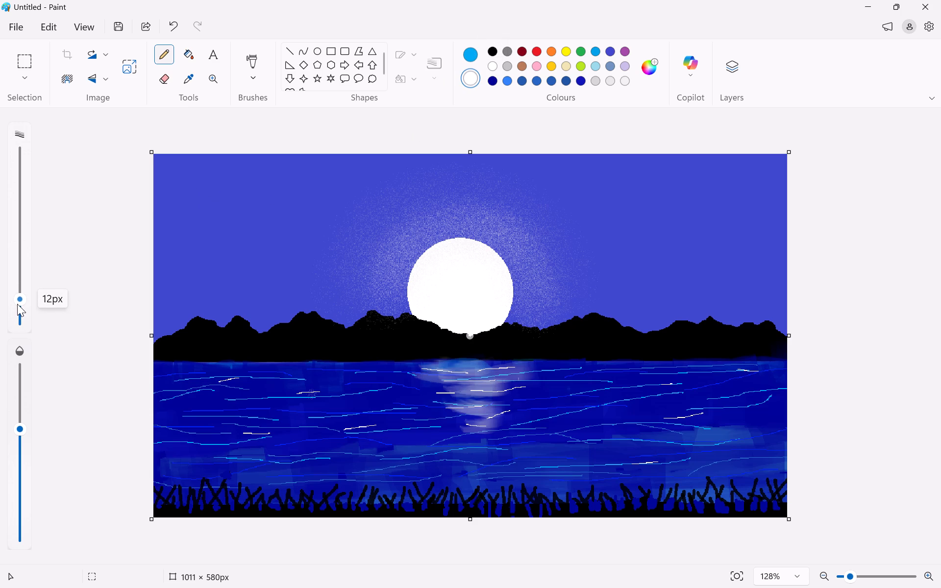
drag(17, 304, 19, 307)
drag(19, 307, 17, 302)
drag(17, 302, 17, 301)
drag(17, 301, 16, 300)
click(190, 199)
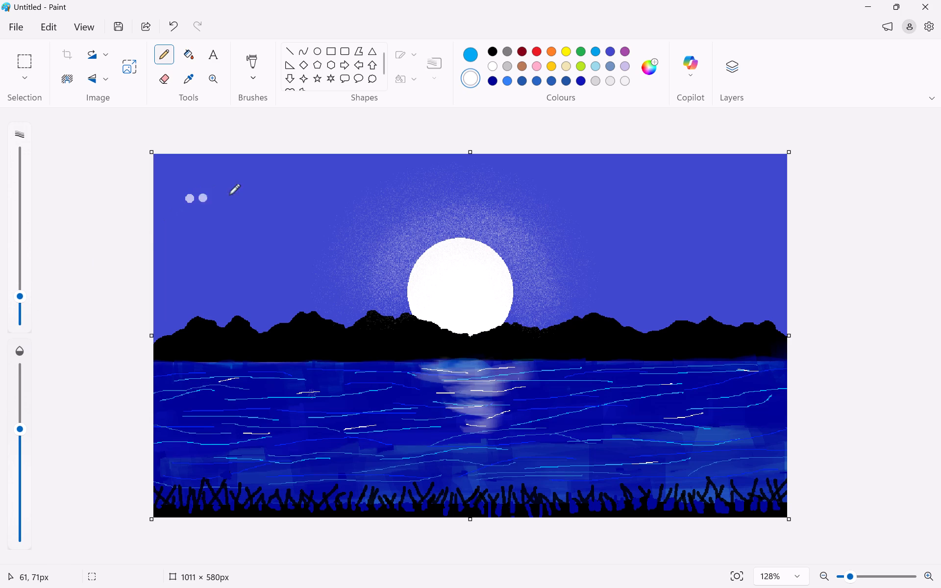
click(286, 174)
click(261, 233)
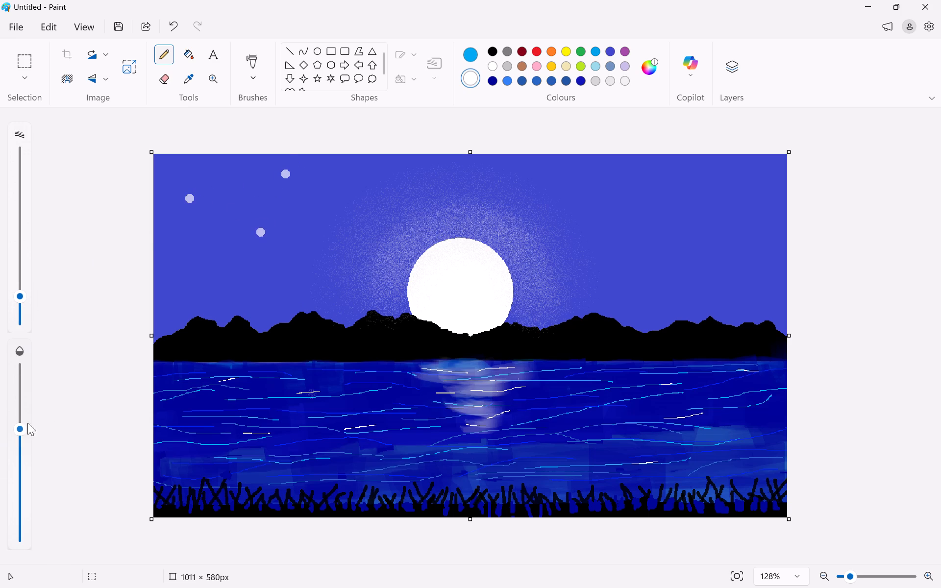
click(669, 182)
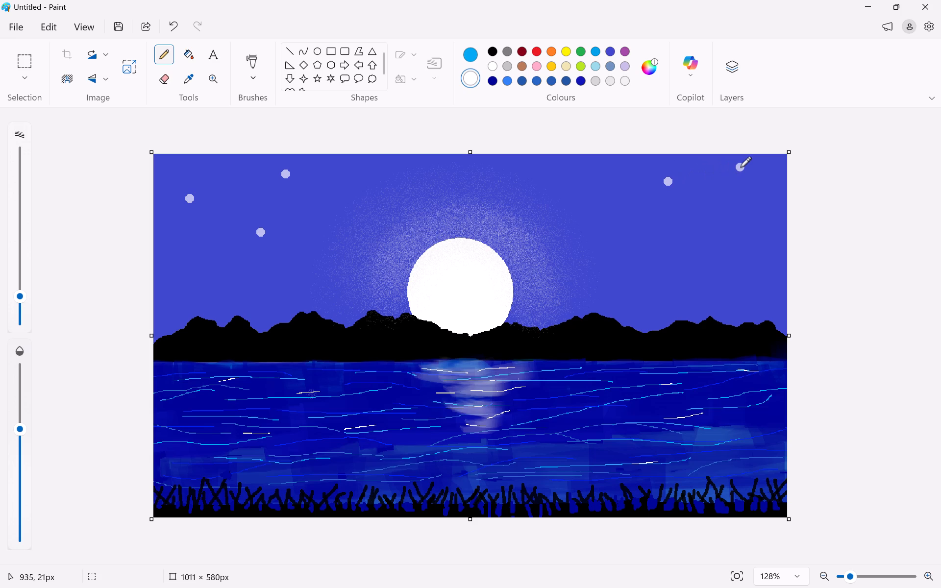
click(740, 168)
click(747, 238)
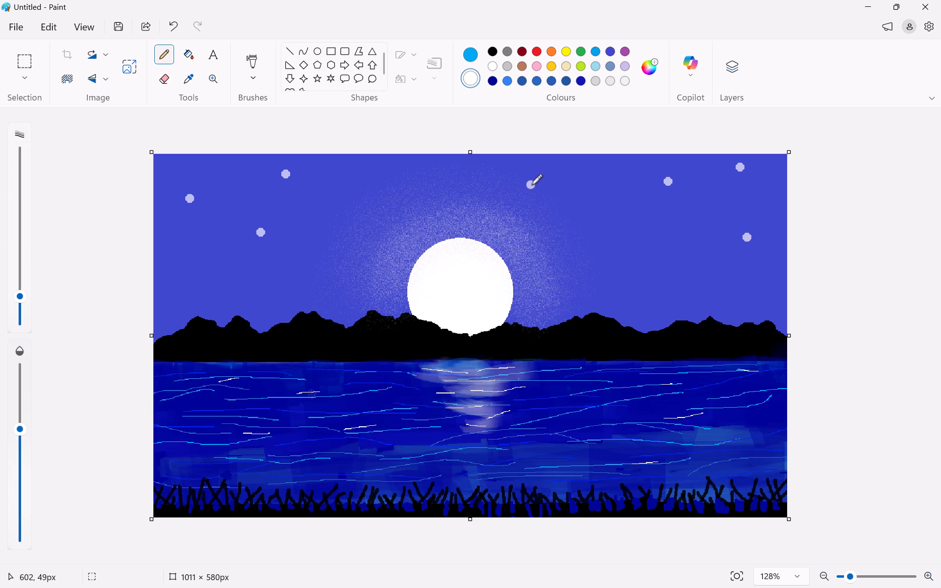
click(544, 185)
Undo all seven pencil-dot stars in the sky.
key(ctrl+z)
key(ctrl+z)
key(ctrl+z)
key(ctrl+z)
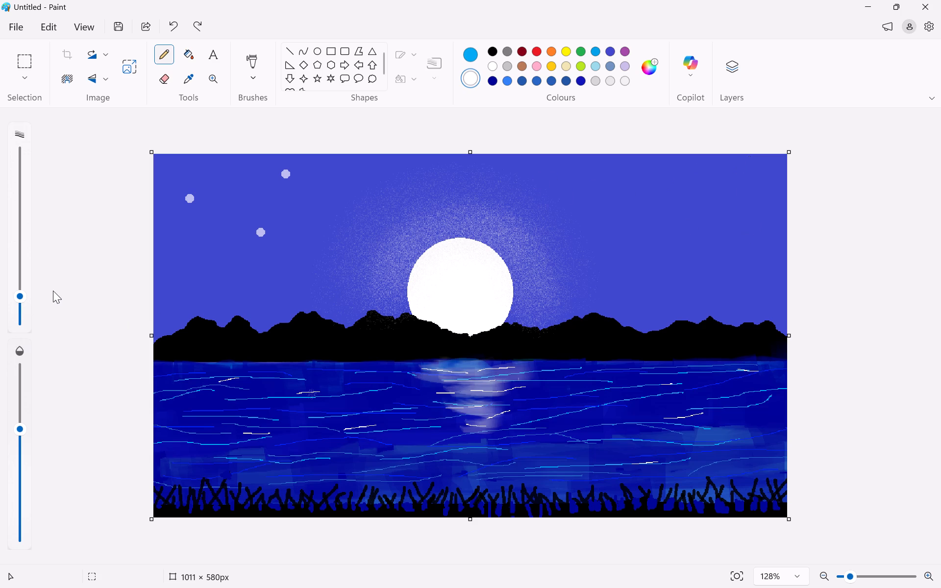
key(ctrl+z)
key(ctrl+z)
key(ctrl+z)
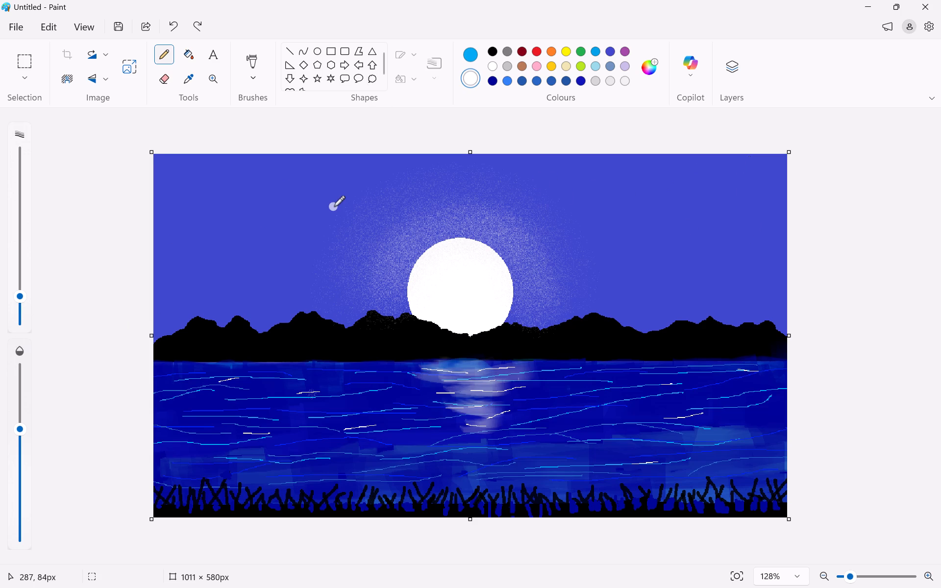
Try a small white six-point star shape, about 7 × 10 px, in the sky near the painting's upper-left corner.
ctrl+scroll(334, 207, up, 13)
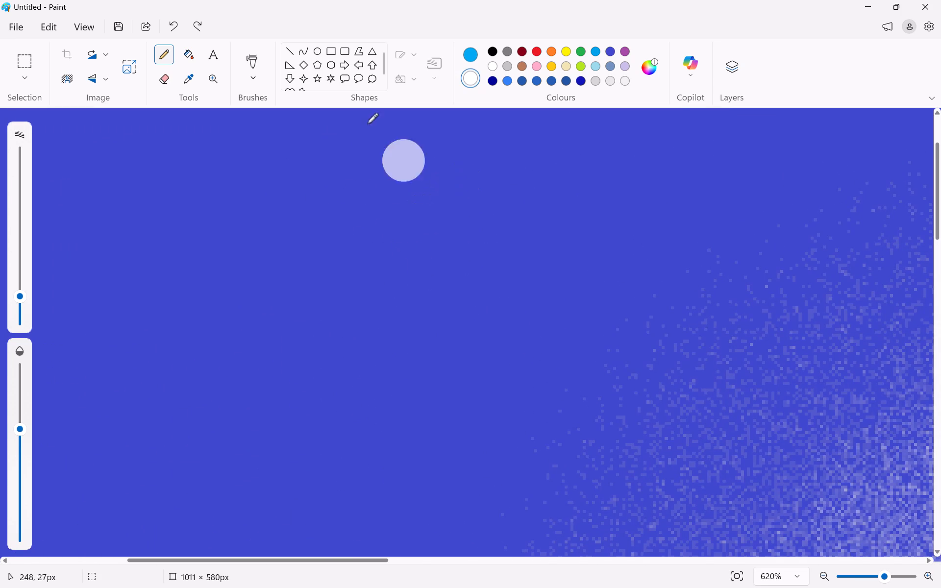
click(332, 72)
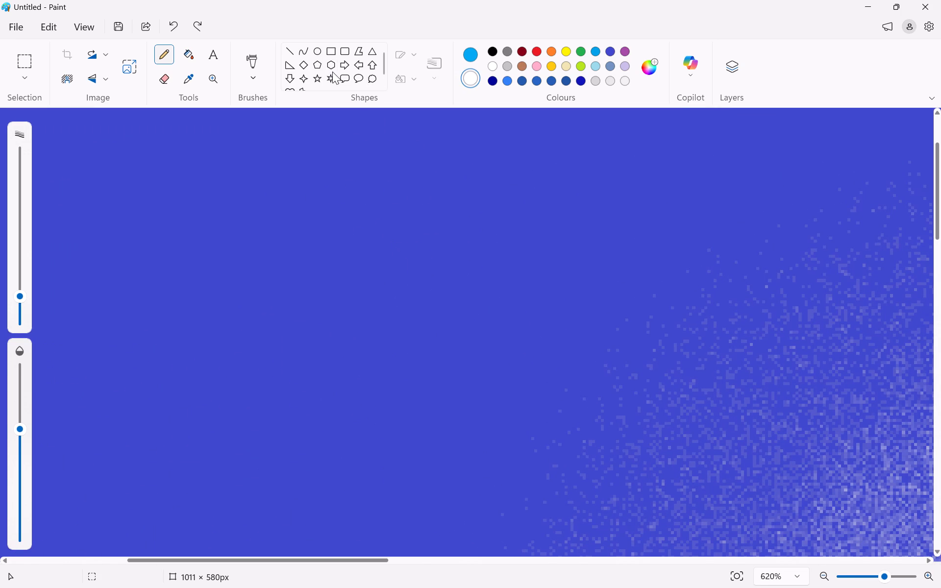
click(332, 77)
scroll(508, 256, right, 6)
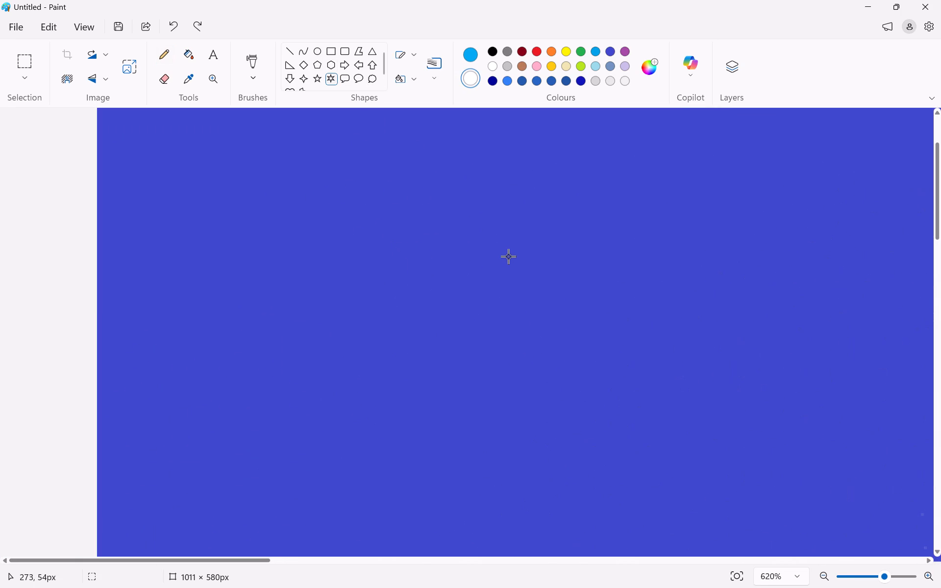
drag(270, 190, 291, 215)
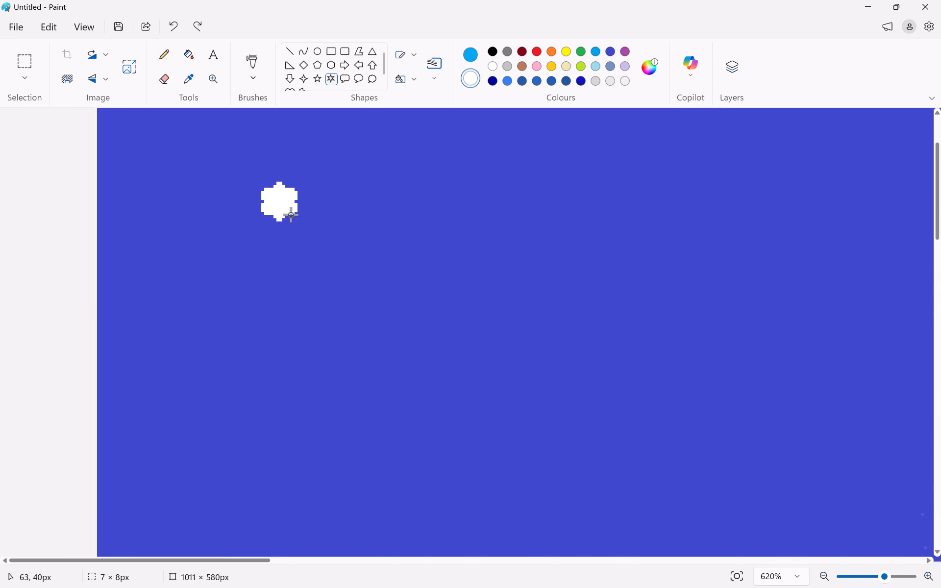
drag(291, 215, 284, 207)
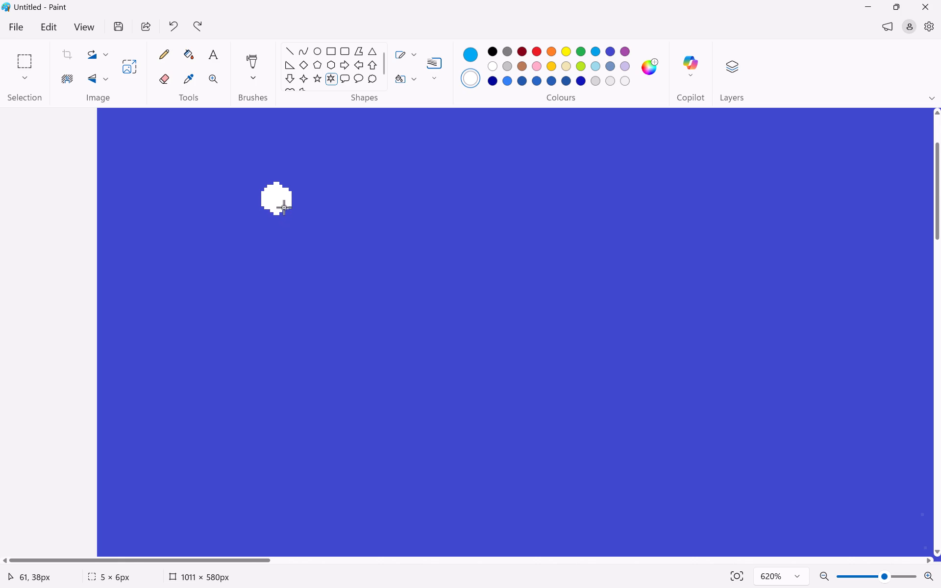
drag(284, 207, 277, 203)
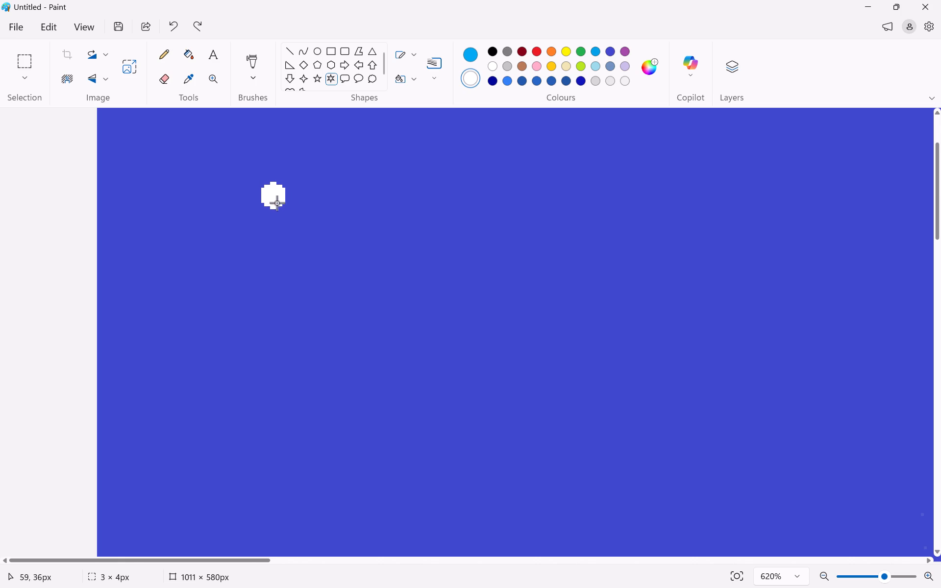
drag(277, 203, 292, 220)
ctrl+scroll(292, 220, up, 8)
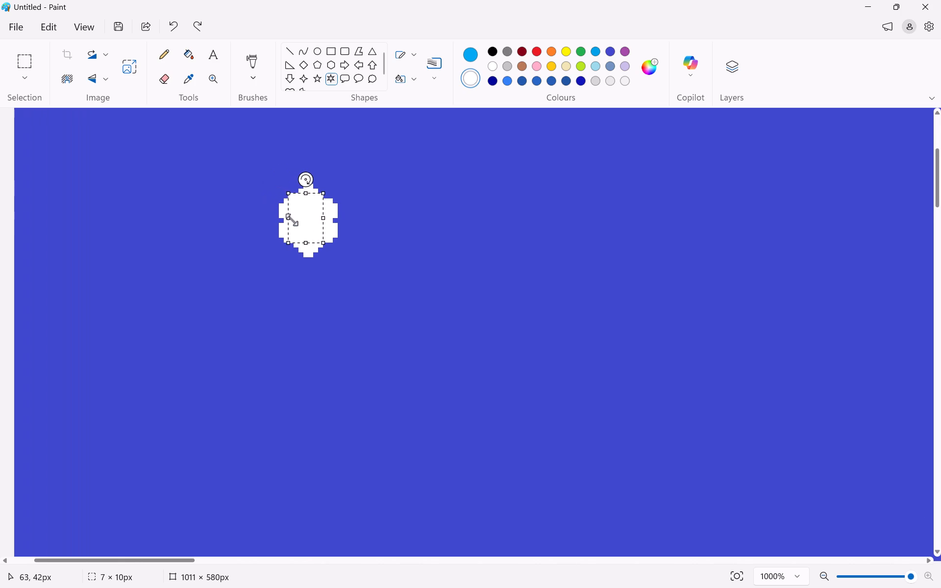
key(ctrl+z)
Draw a white six-point star about 7 × 10 px in the sky near the painting's upper-left corner.
drag(299, 188, 313, 211)
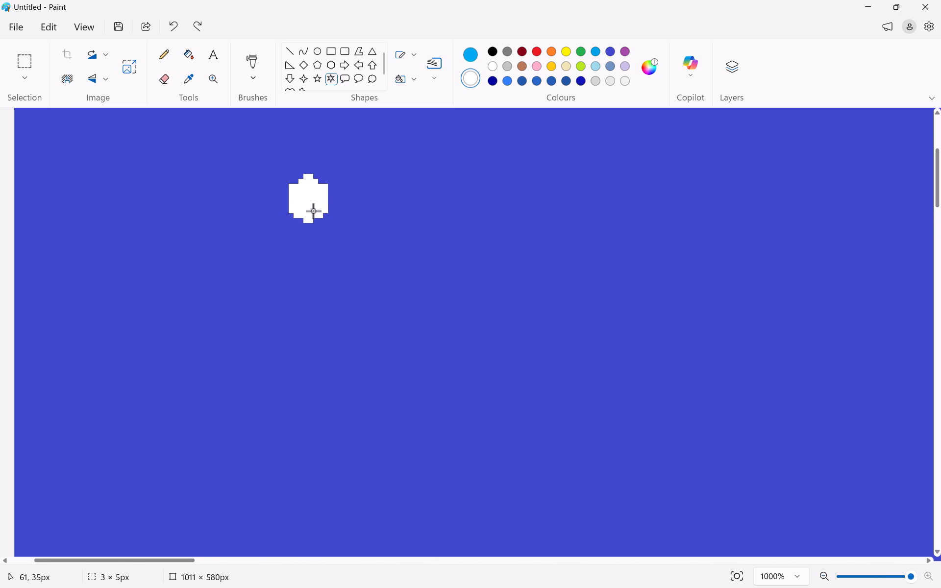
drag(313, 211, 335, 237)
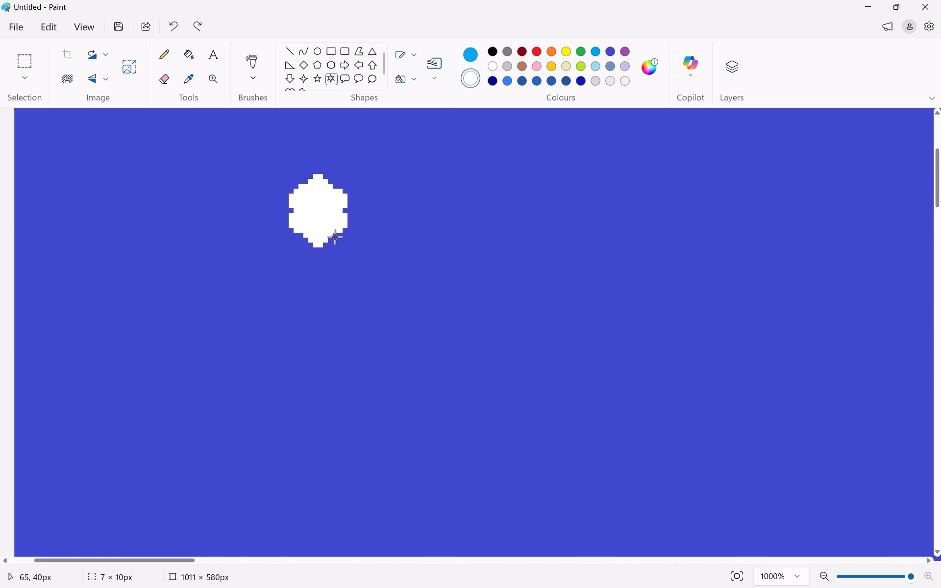
drag(335, 237, 335, 236)
ctrl+scroll(424, 286, down, 13)
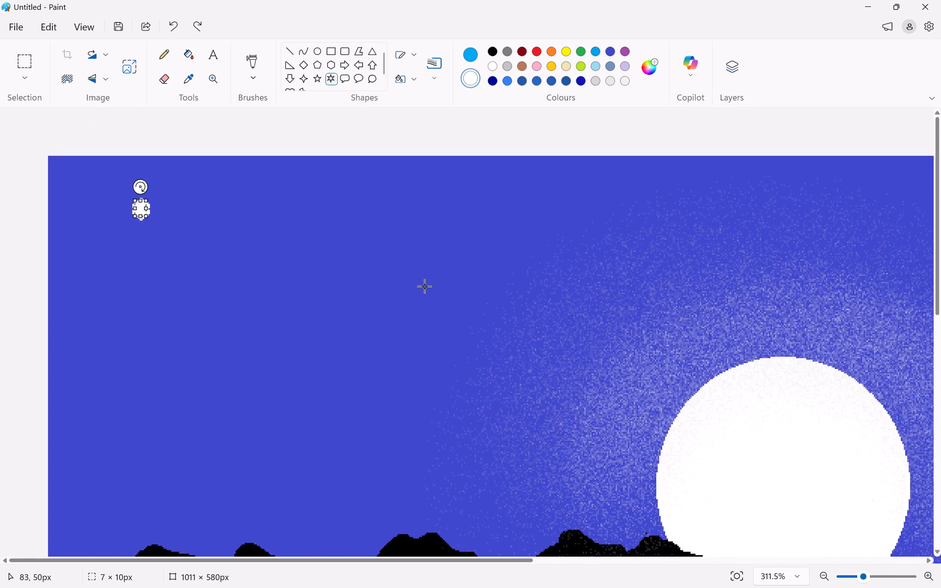
ctrl+scroll(424, 286, down, 3)
click(607, 387)
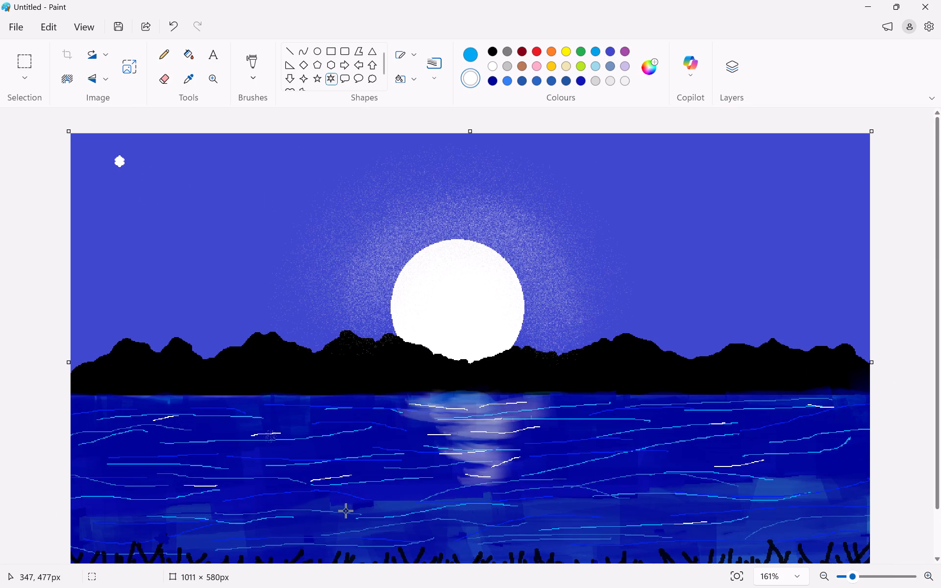
Add three small white six-point stars: one far right of the moon, one above the left ridge, and one about 8 × 9 px above the moon's right.
scroll(299, 408, right, 1)
drag(722, 200, 729, 209)
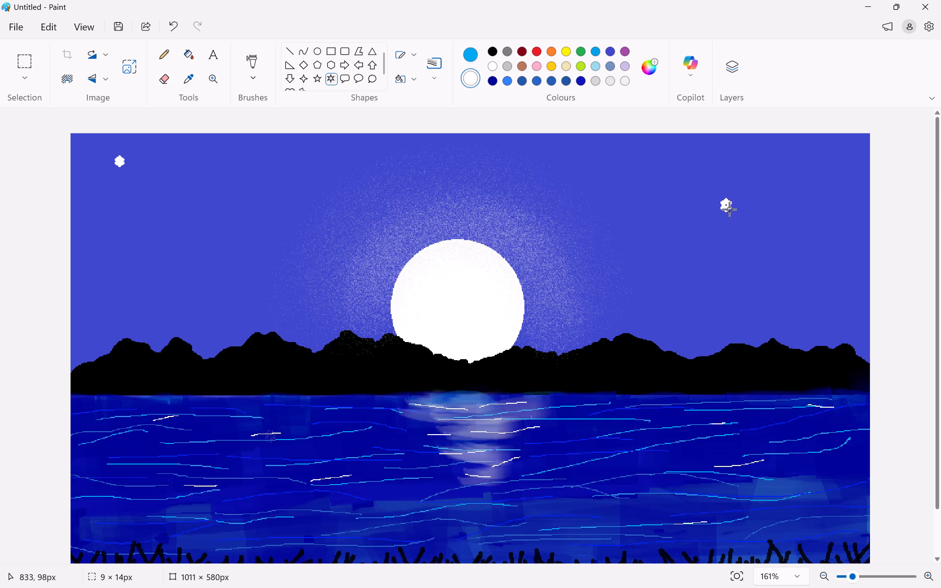
drag(729, 209, 729, 208)
click(742, 280)
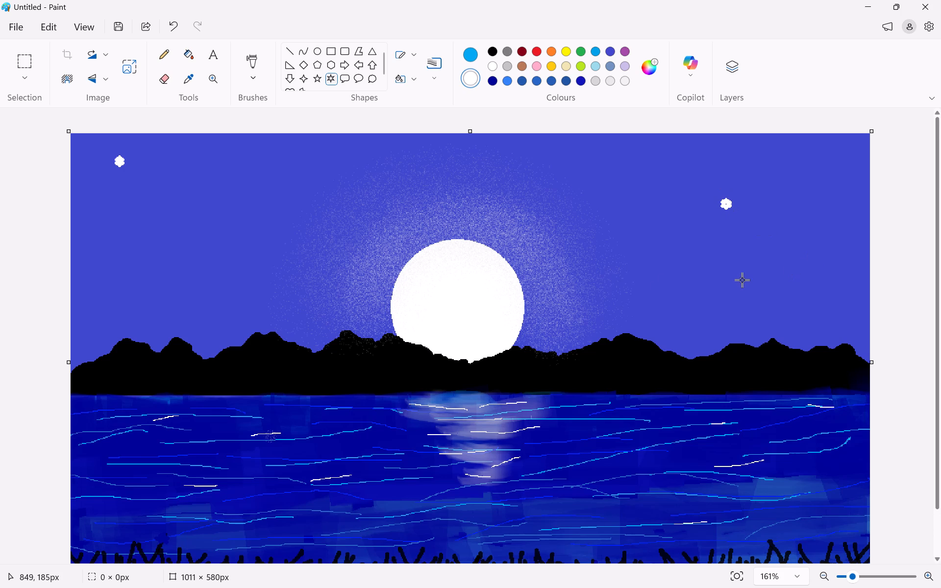
drag(226, 260, 236, 267)
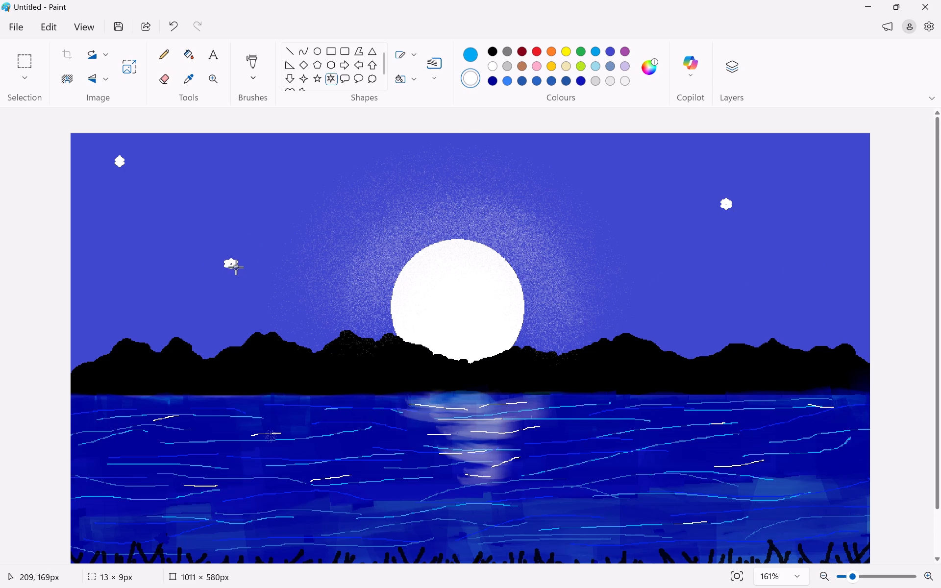
drag(236, 267, 233, 267)
drag(233, 267, 232, 265)
click(640, 203)
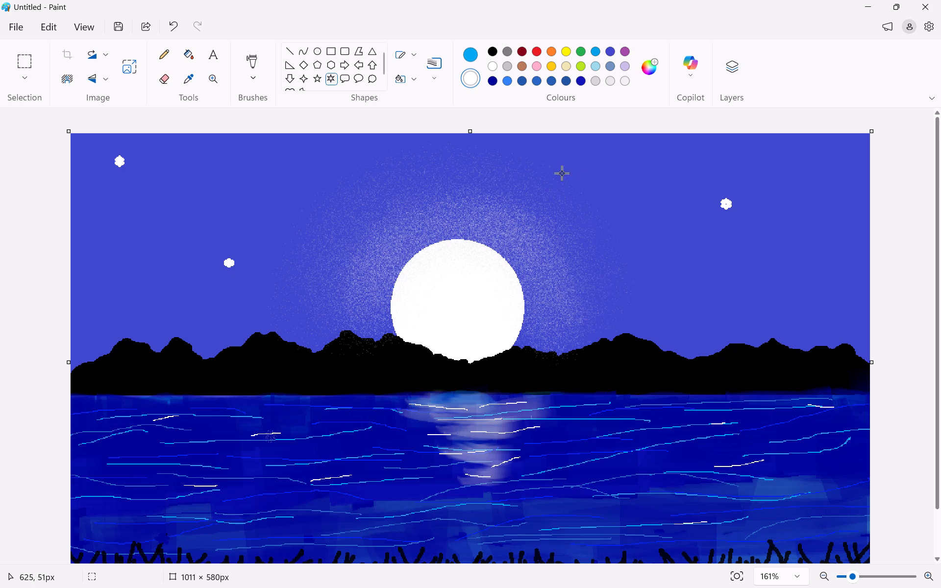
drag(561, 155, 571, 165)
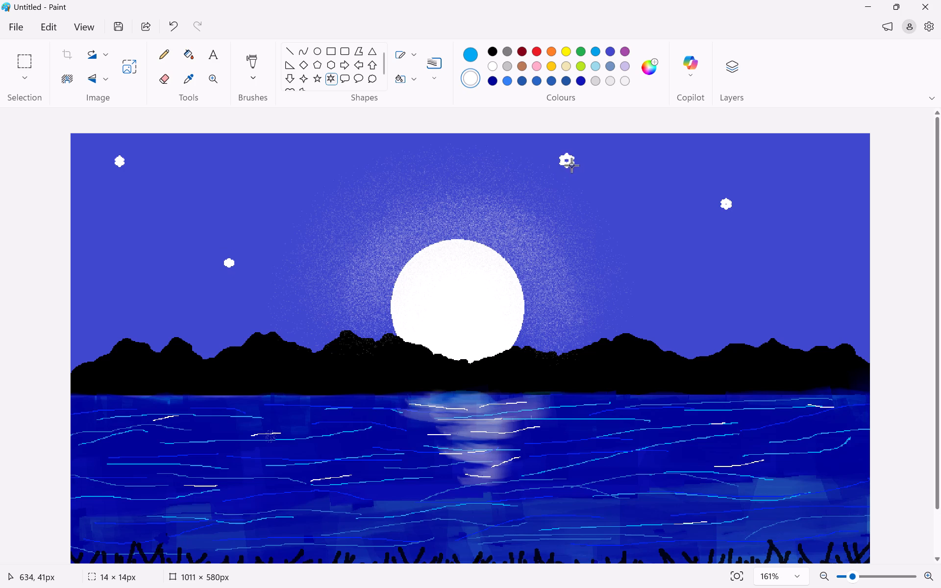
drag(571, 165, 567, 161)
drag(567, 161, 567, 162)
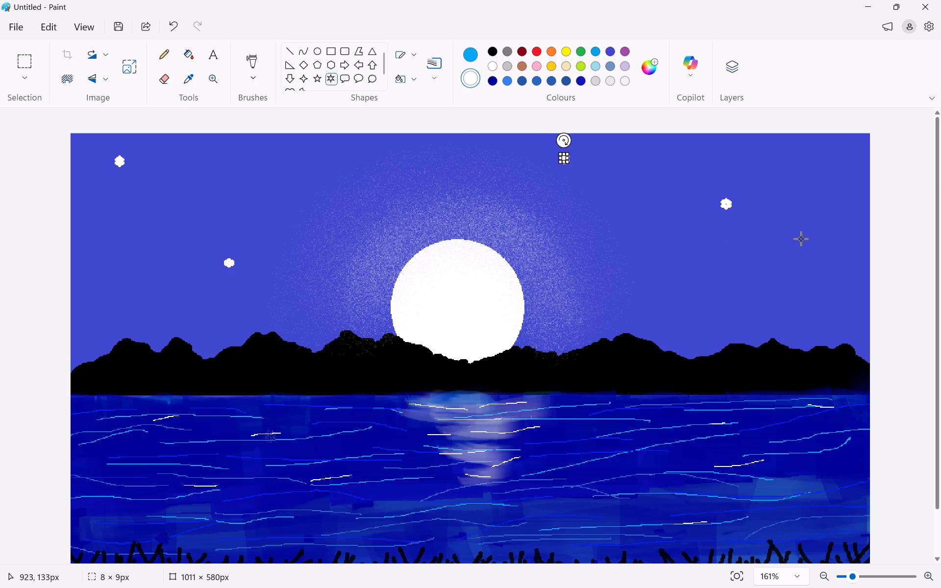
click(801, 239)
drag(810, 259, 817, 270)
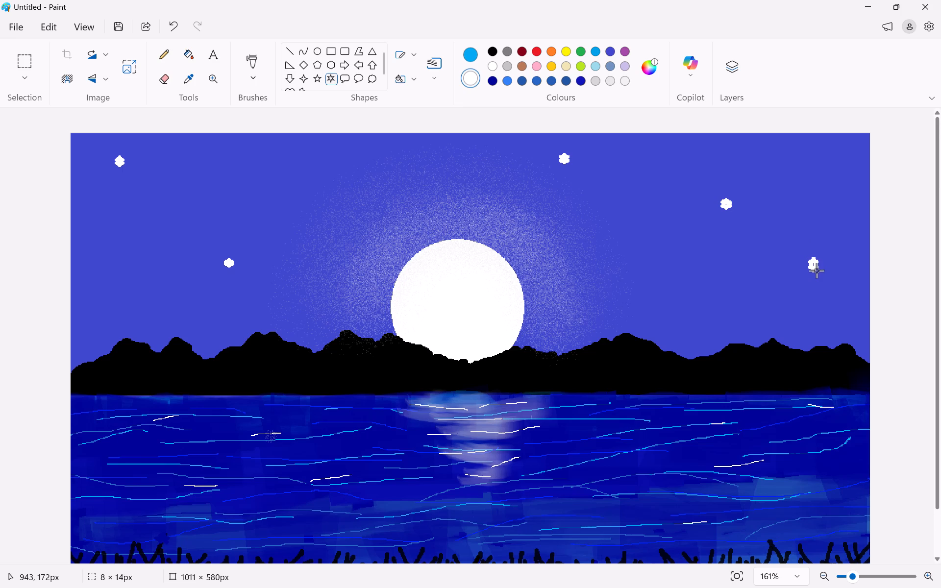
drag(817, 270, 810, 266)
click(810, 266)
Add two white six-point stars: one about 9 × 9 px near the sky's right edge, one about 11 × 11 px above the moon's left.
drag(800, 261, 807, 267)
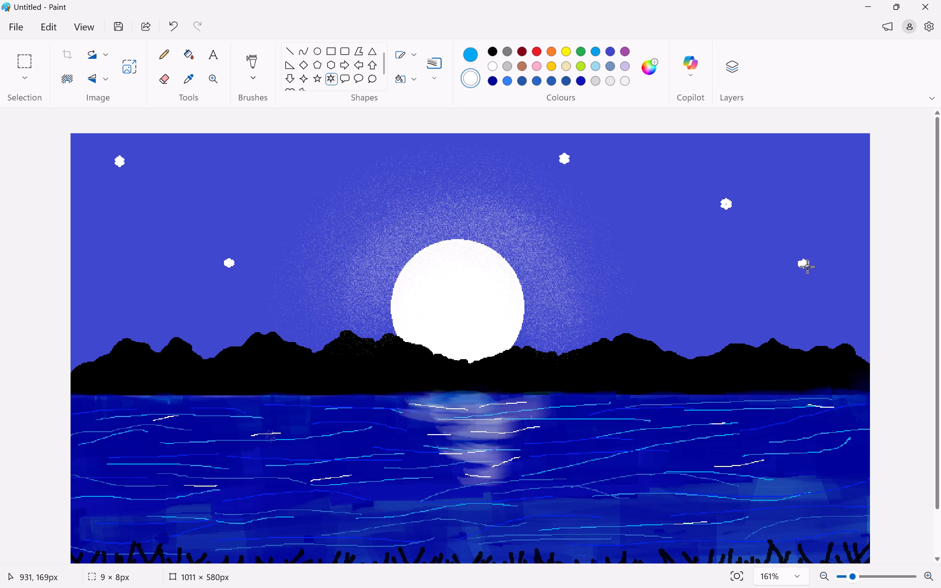
drag(807, 267, 807, 268)
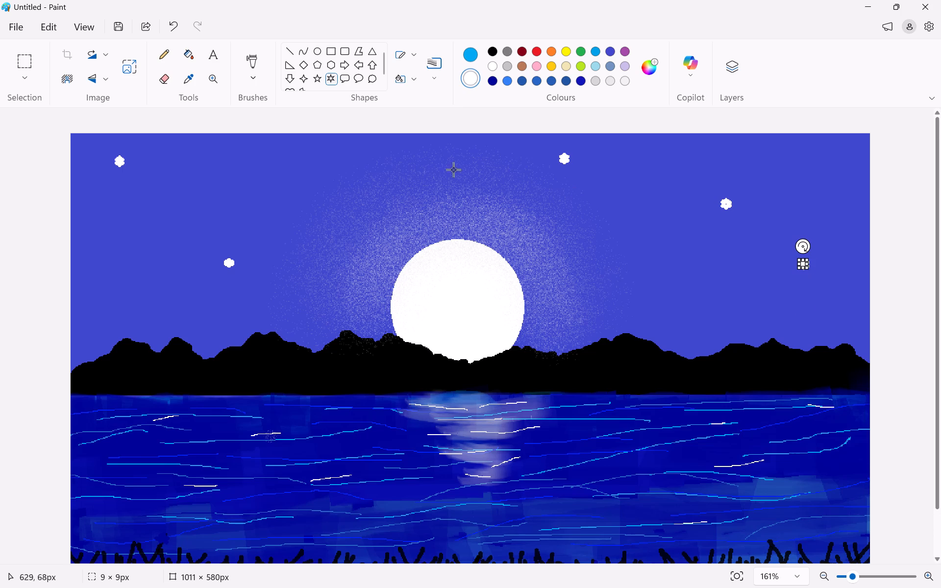
drag(383, 166, 392, 174)
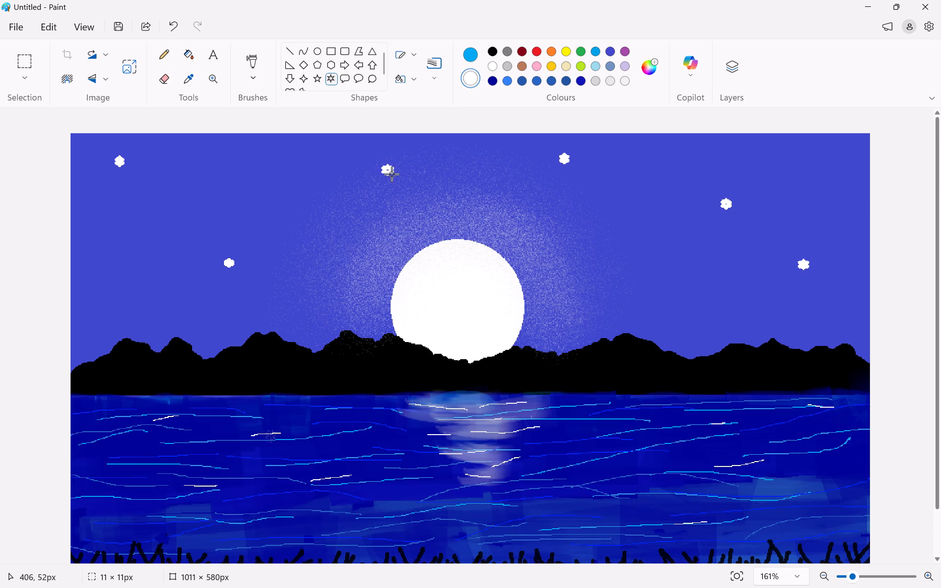
drag(392, 174, 391, 174)
click(594, 234)
With a smaller, slightly more opaque but still translucent pencil, dot two pale white stars in the left part of the sky.
click(170, 57)
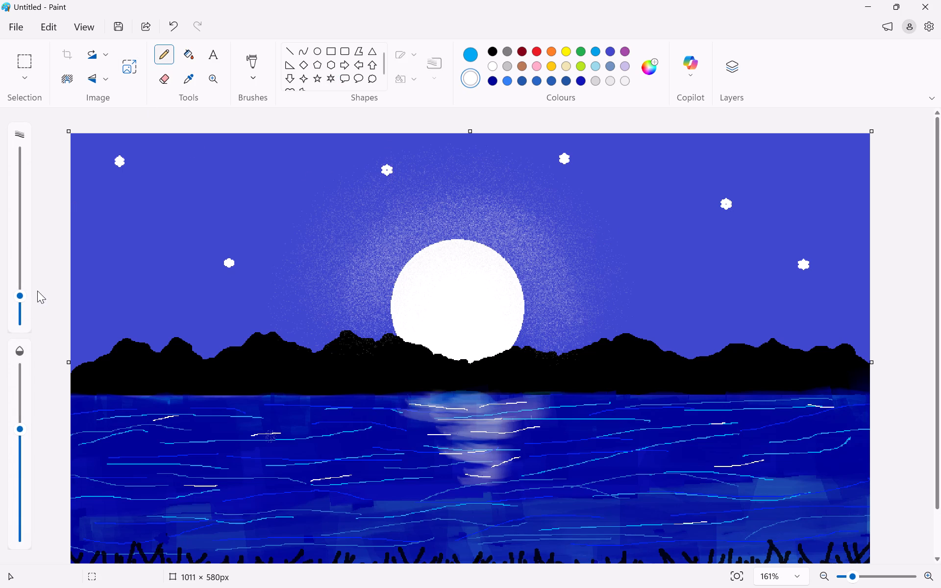
click(17, 305)
click(24, 436)
drag(24, 435, 20, 406)
click(235, 167)
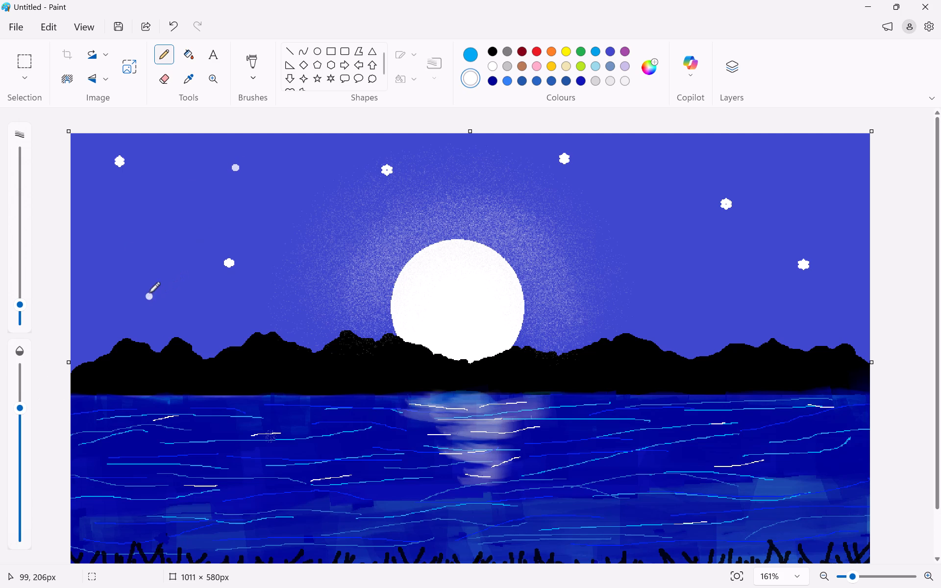
click(149, 282)
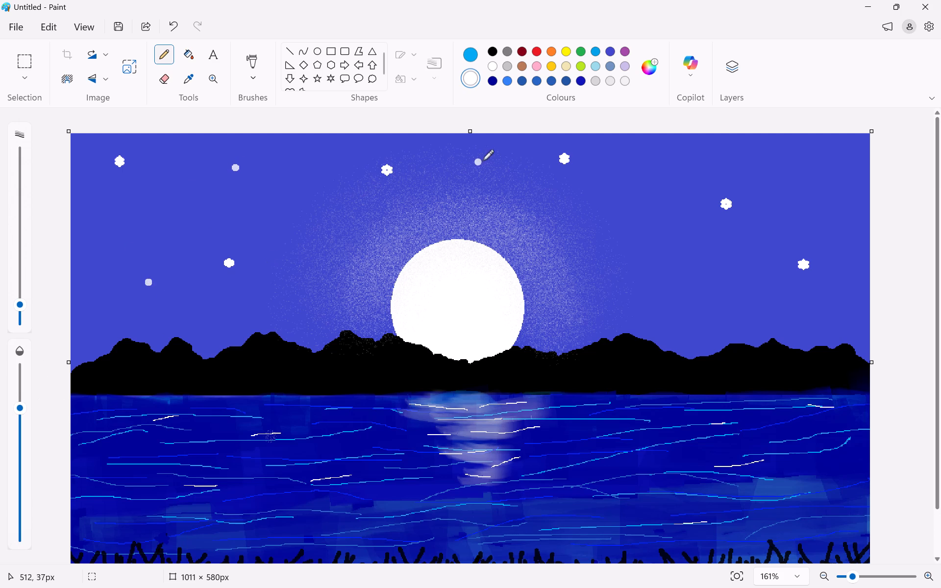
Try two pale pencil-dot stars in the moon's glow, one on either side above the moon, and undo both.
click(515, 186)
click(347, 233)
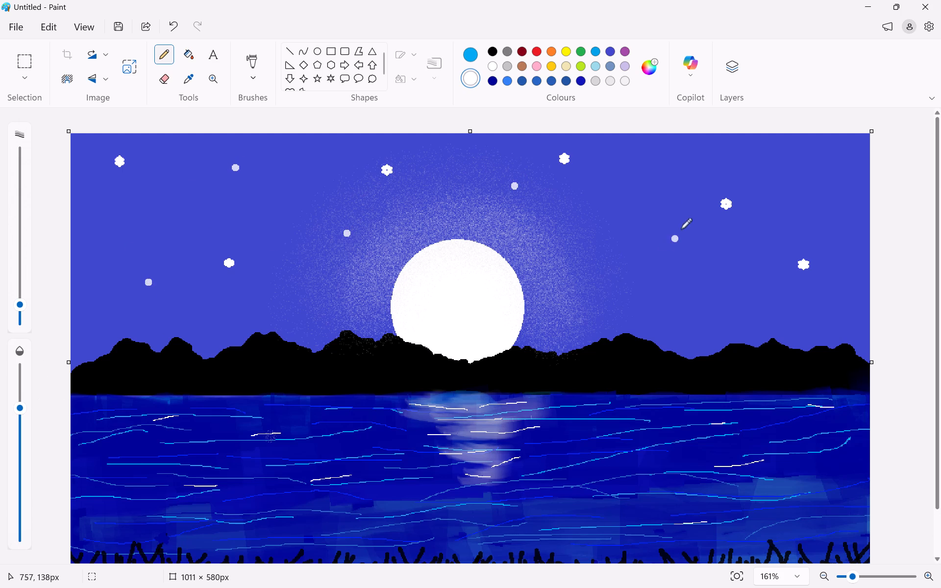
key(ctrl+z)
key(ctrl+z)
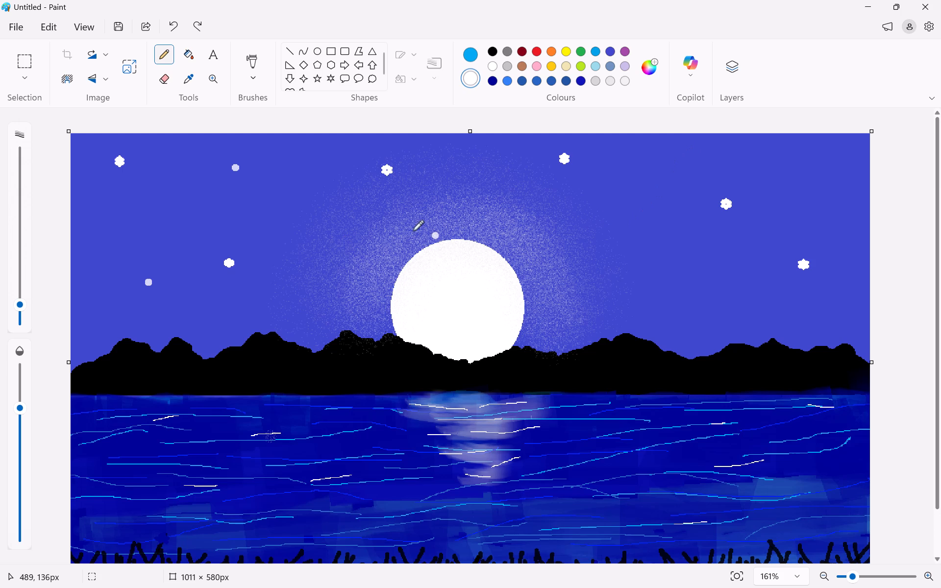
Dot four pale white pencil stars: one just left of the moon and three spread across the sky to its right.
click(334, 256)
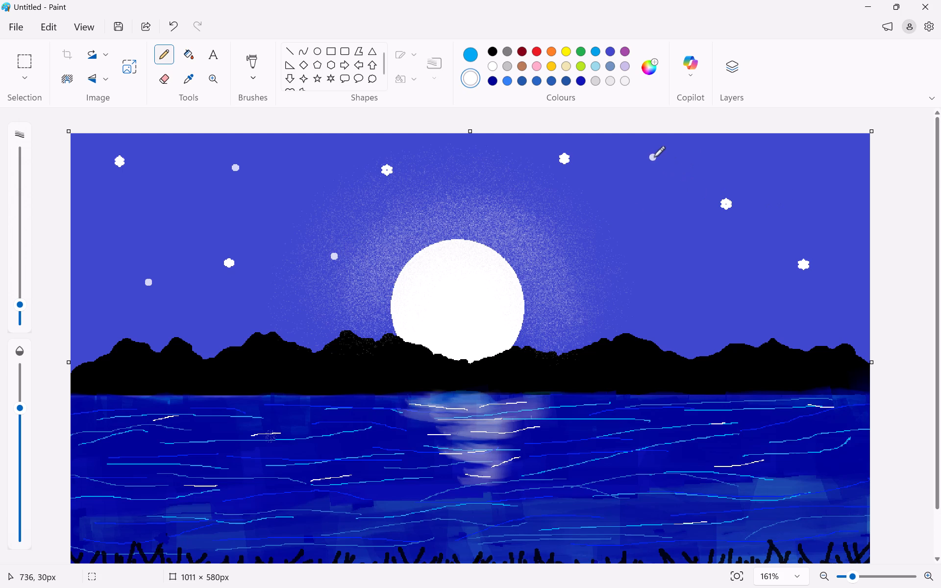
click(654, 157)
click(645, 275)
click(826, 171)
With the pencil at 3 px and full opacity, dot four tiny white stars across the sky left of the moon.
drag(16, 388, 15, 358)
drag(15, 358, 17, 316)
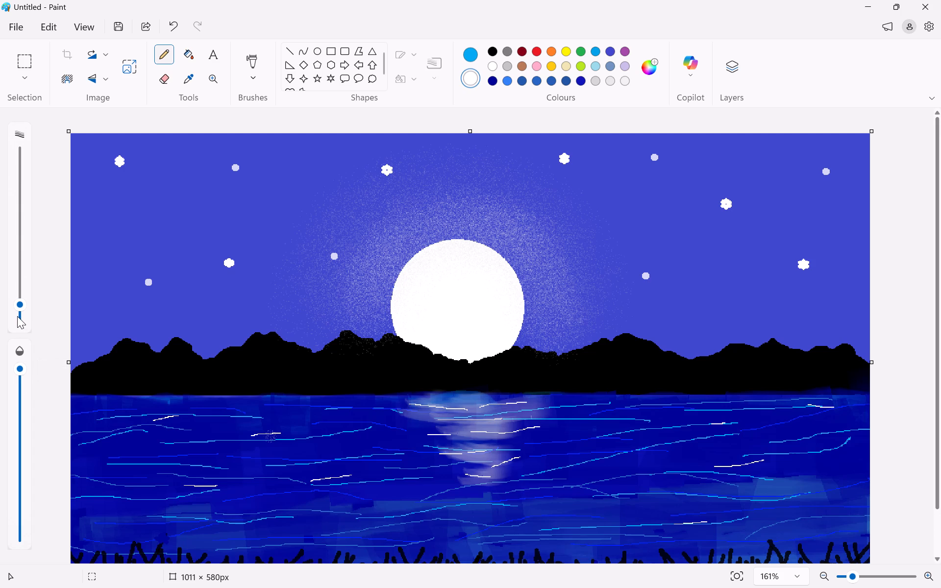
drag(17, 316, 16, 319)
click(16, 316)
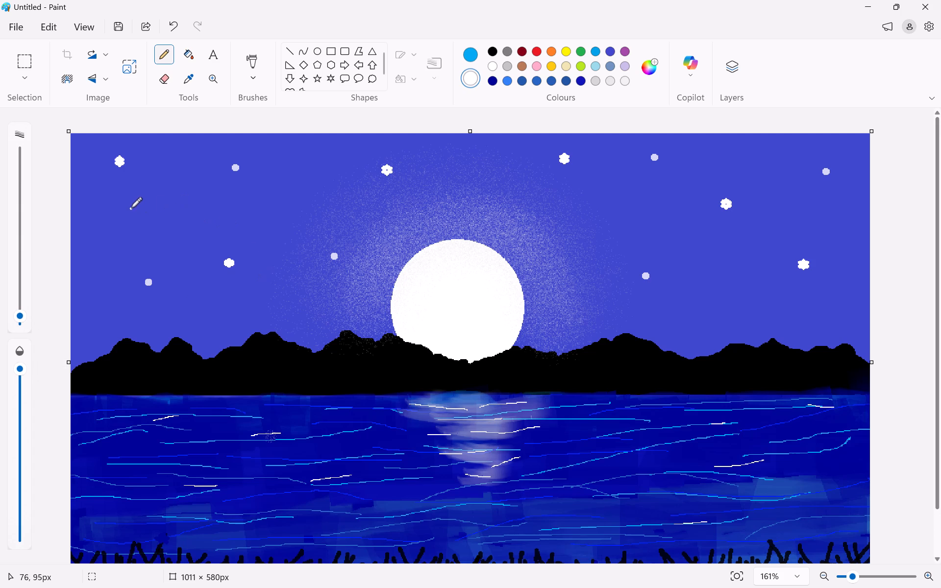
click(131, 208)
click(316, 162)
click(289, 289)
click(247, 205)
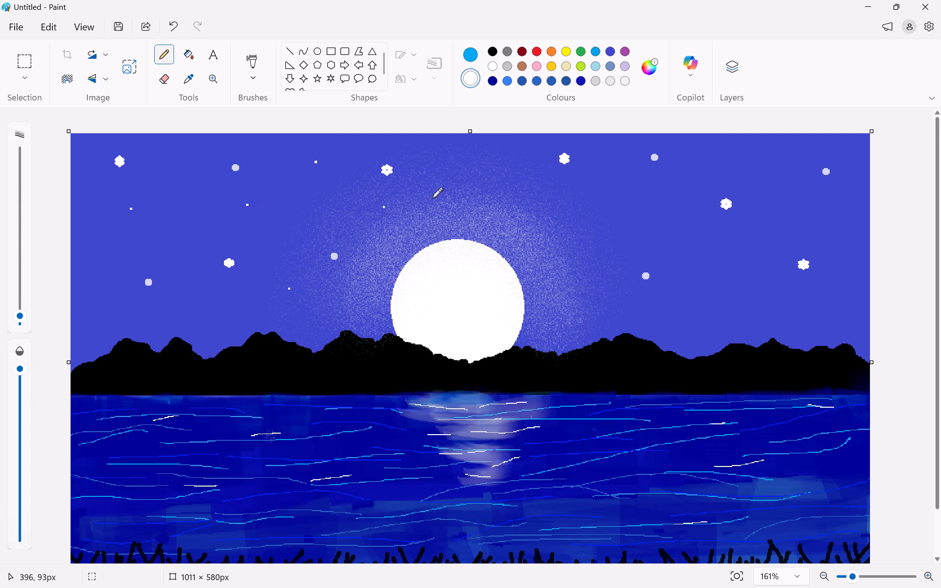
Dot nine more tiny white stars: two above the moon, six across the sky to its right, and one over the far-left ridge.
click(485, 155)
click(581, 230)
click(673, 207)
click(731, 149)
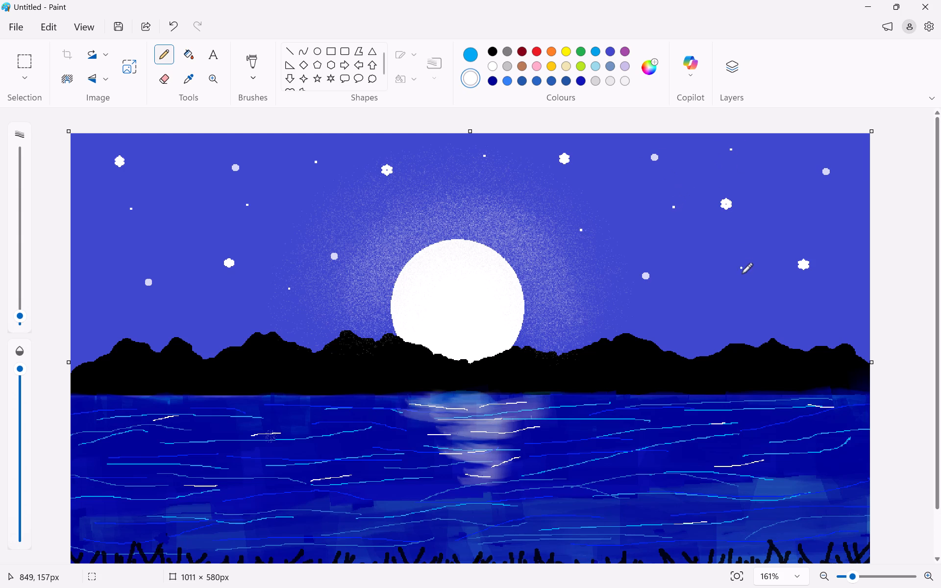
click(733, 277)
click(845, 220)
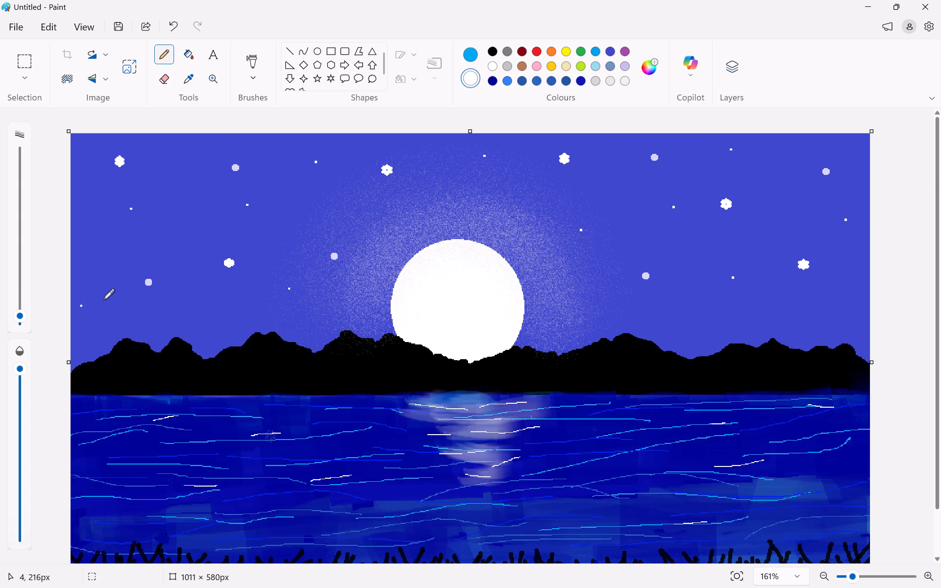
click(104, 307)
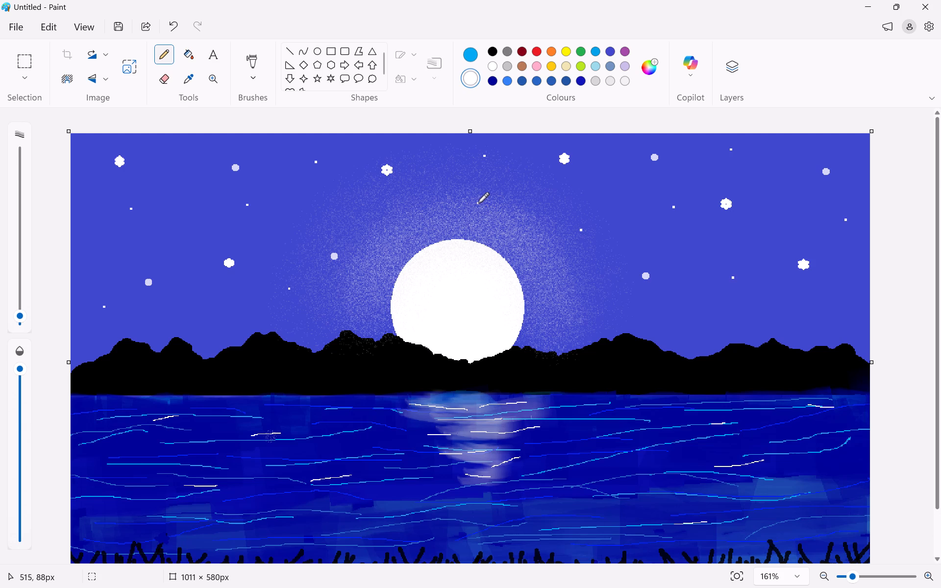
click(478, 203)
click(669, 325)
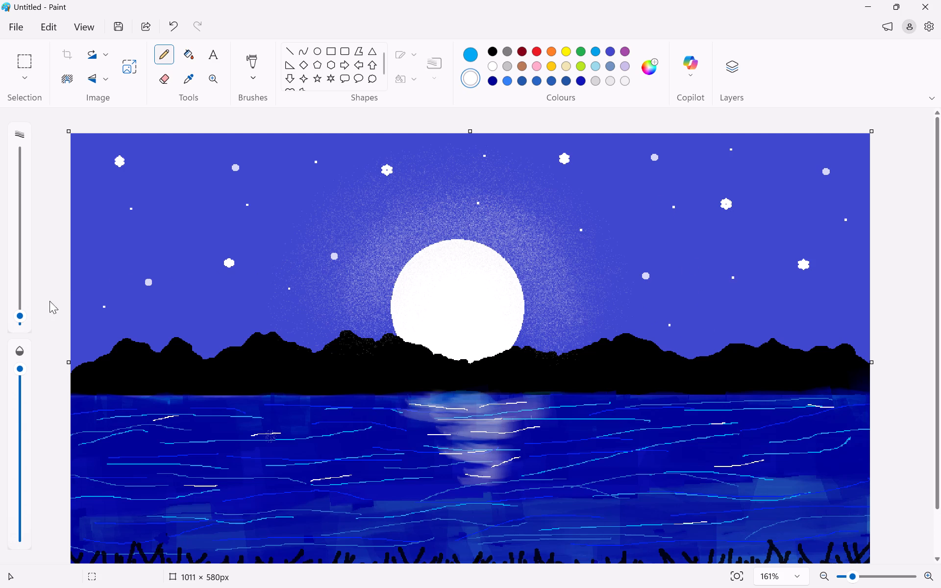
With a slightly thicker pencil, dot three small white stars: near the sky's left edge, above the moon's left, and right of the moon.
click(24, 313)
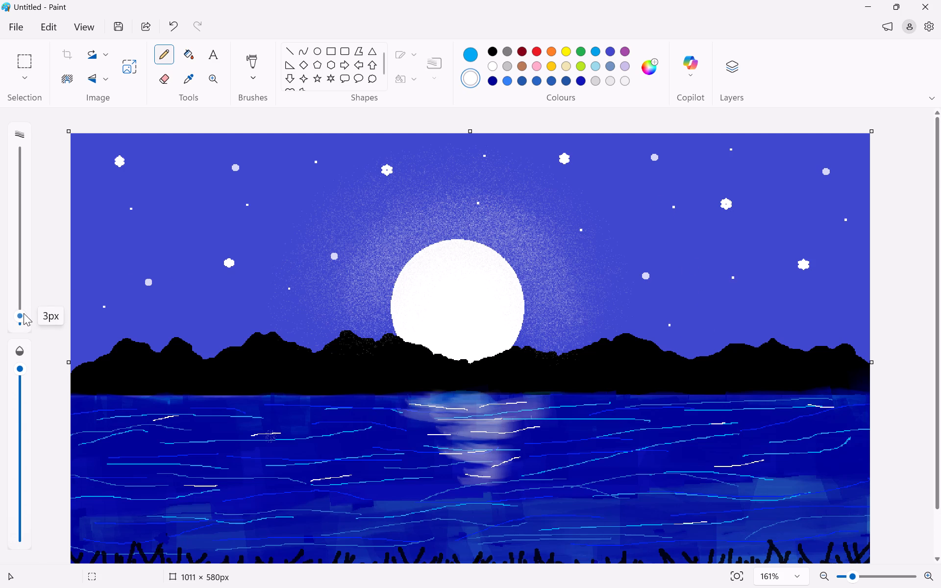
click(24, 313)
click(117, 252)
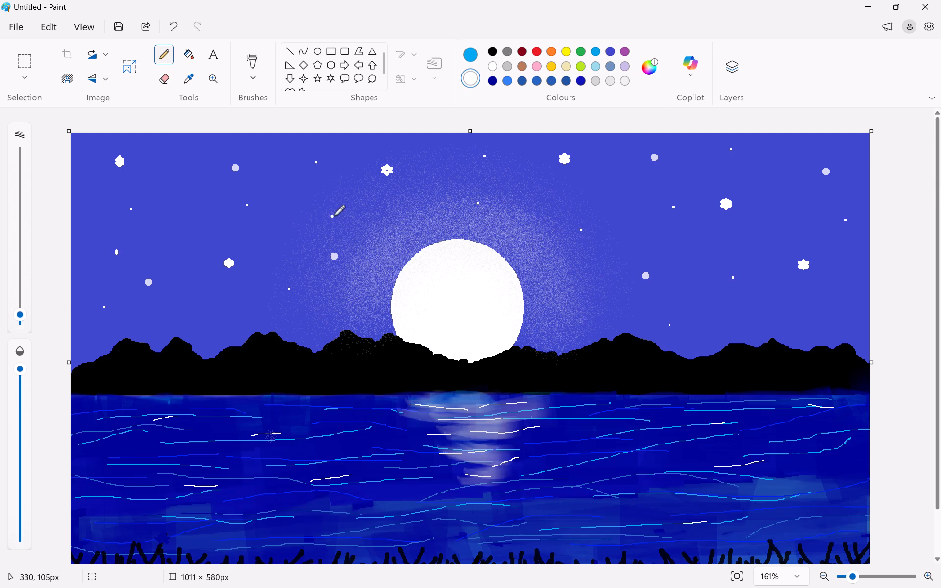
click(359, 202)
click(595, 300)
key(ctrl+z)
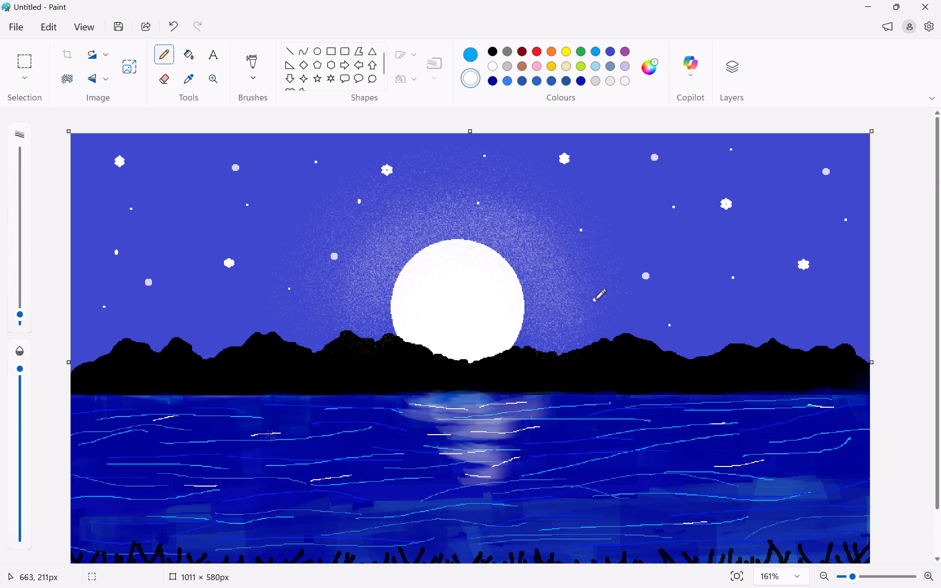
click(595, 300)
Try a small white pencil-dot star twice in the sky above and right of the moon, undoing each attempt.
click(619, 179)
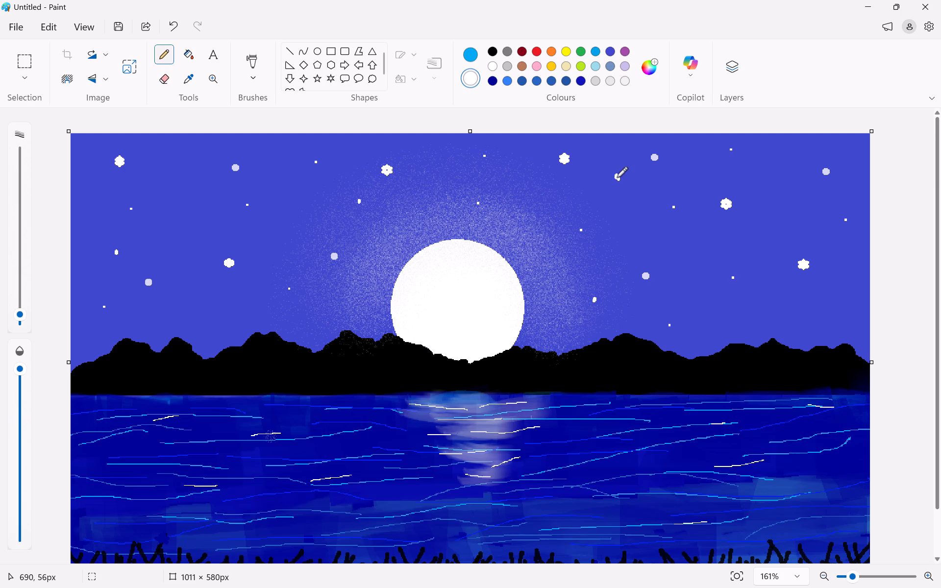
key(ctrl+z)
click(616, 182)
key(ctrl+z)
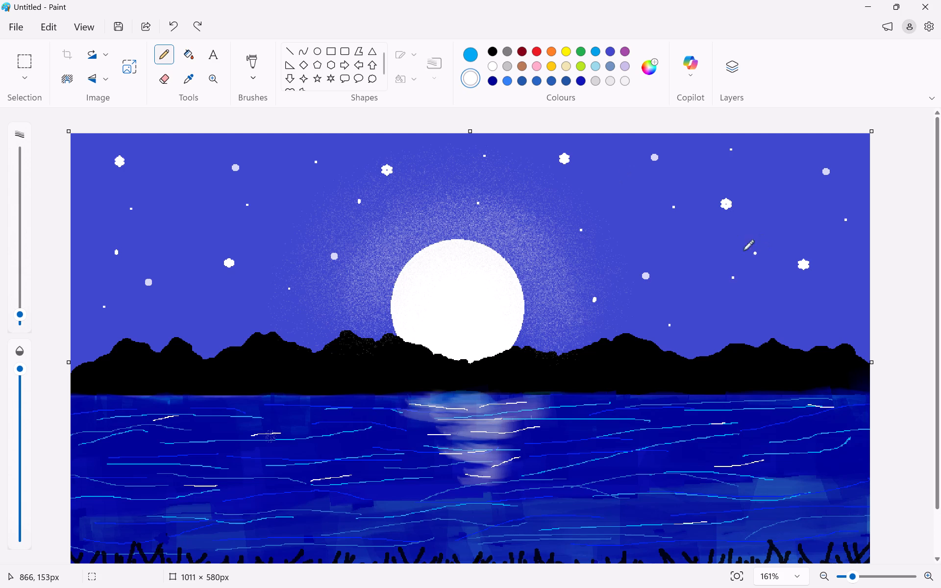
Dot a small white pencil star in the sky above and right of the moon, undoing and replacing it until positioned.
click(603, 188)
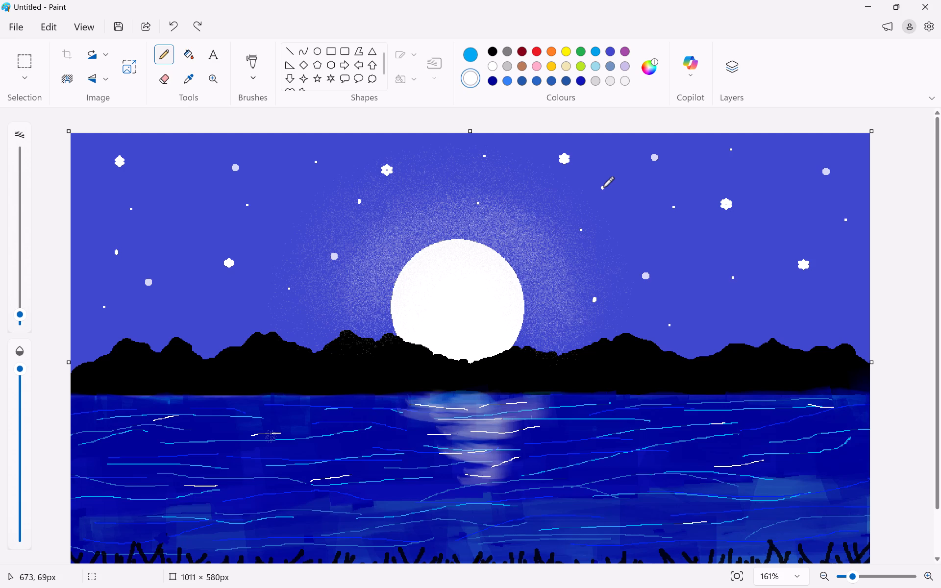
key(ctrl+z)
click(603, 186)
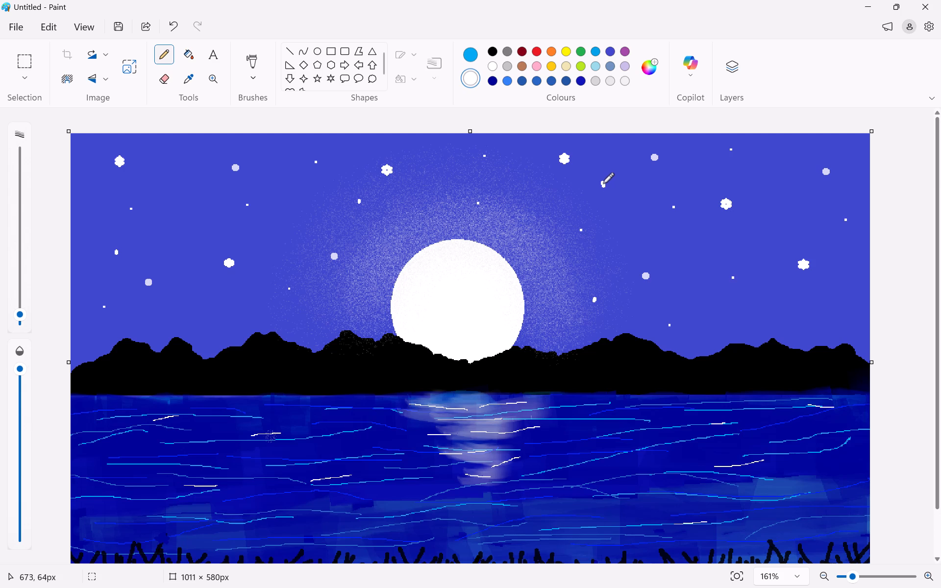
key(ctrl+z)
click(602, 190)
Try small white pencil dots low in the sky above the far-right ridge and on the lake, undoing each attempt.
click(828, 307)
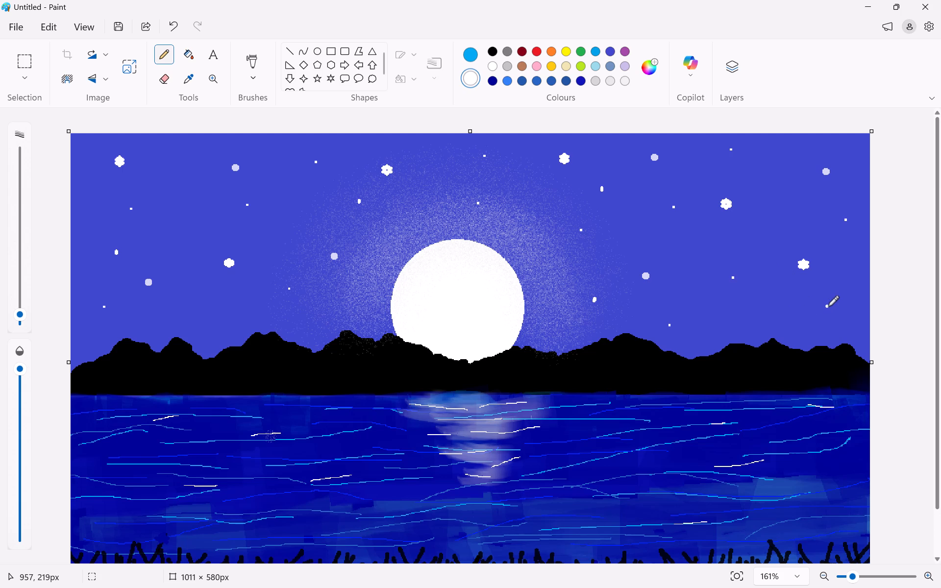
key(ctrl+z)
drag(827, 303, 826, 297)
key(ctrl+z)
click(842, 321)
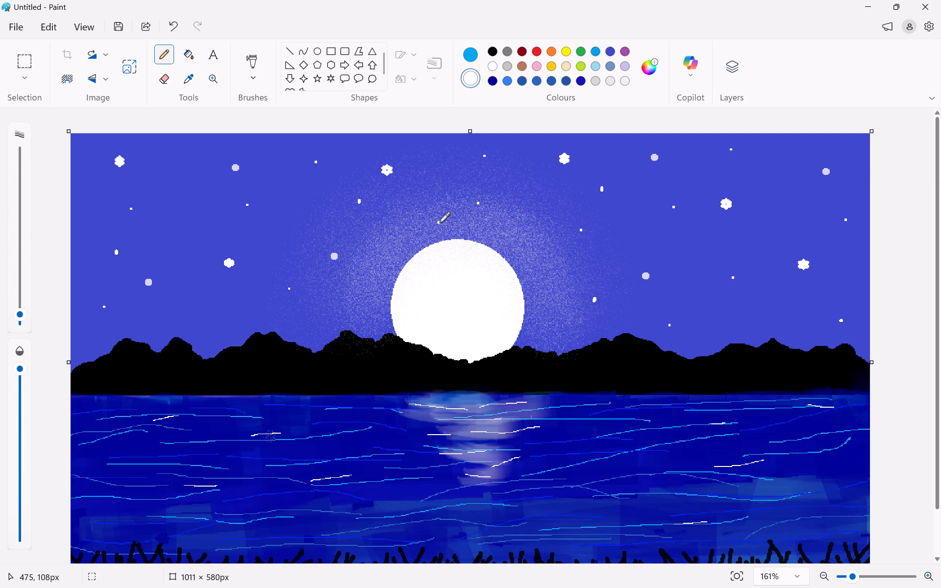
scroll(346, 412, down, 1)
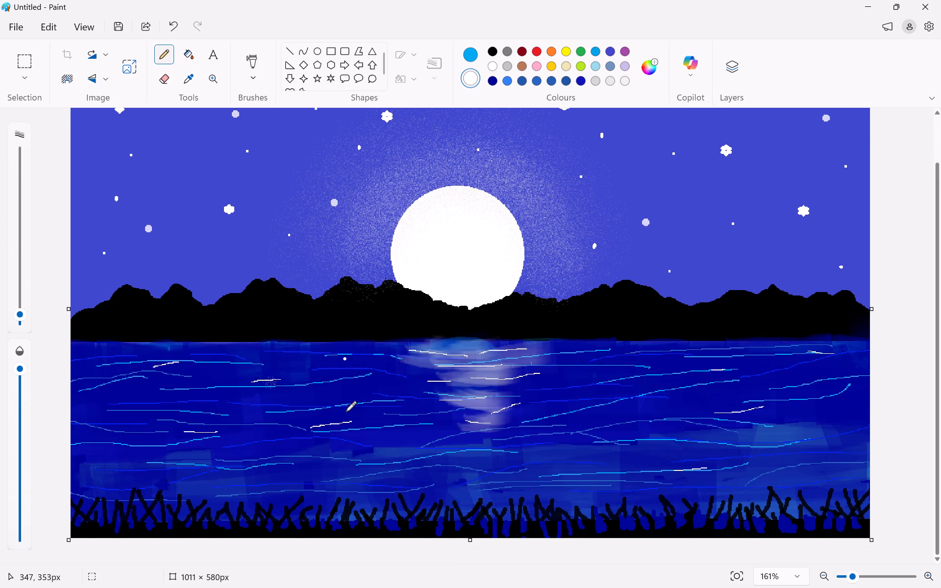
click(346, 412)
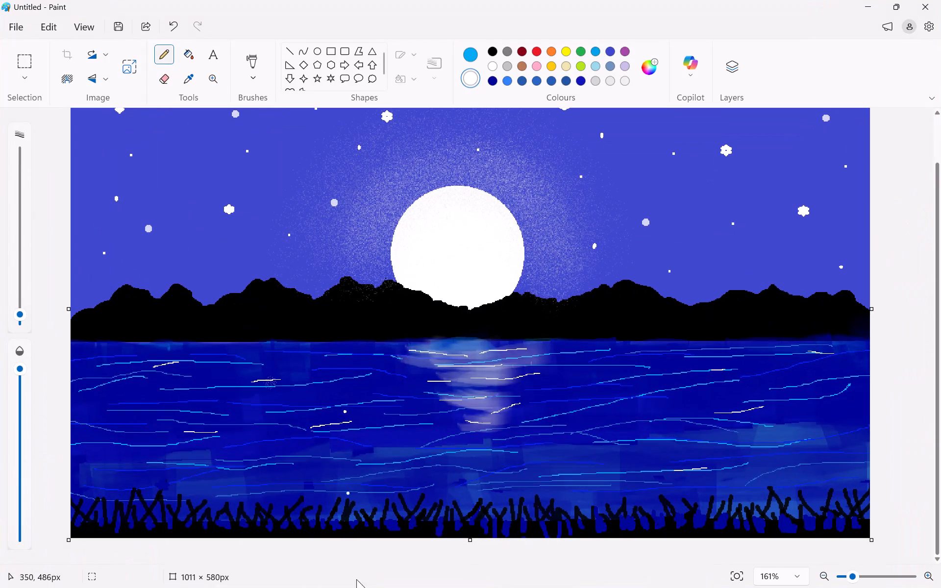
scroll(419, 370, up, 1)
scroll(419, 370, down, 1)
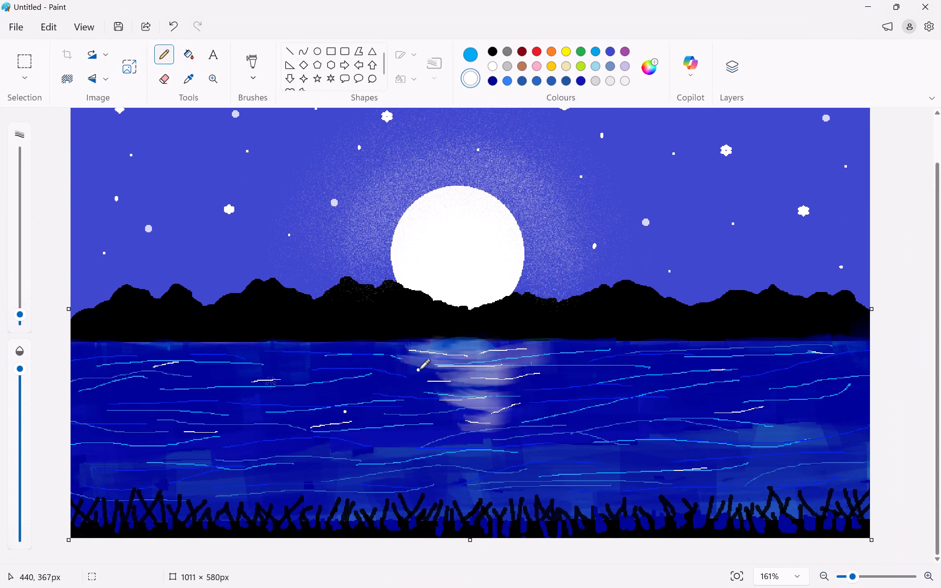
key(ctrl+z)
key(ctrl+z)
Dot one small white pencil star low in the sky, just above the far-right ridge.
click(829, 271)
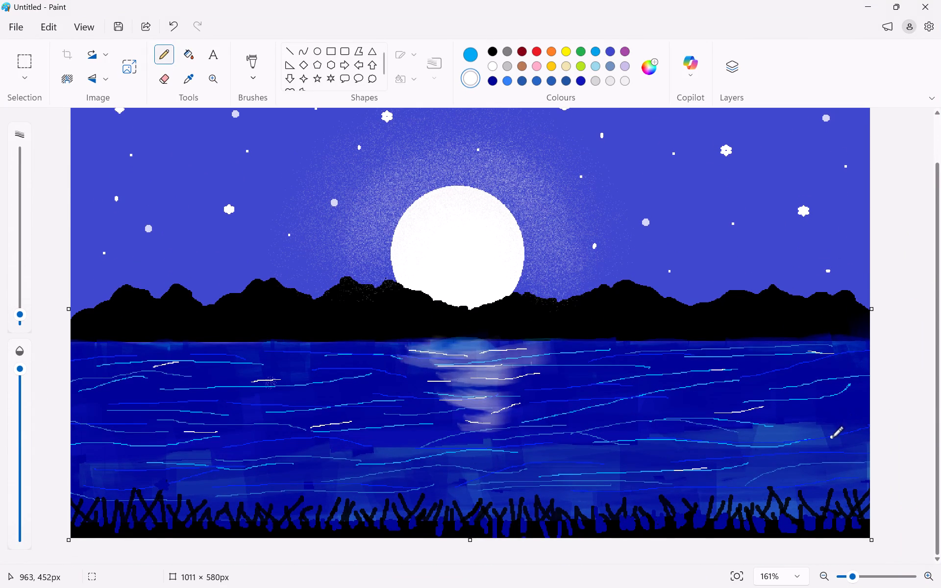
With the pencil at its thinnest size, draw one short, slanted white ripple on the lake, right of the moon's reflection.
scroll(771, 456, up, 1)
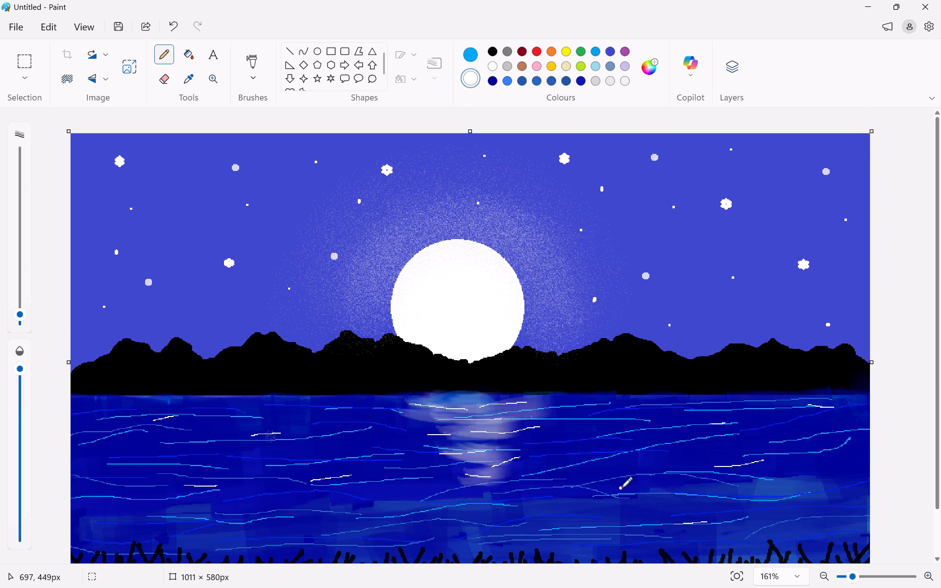
drag(21, 317, 20, 351)
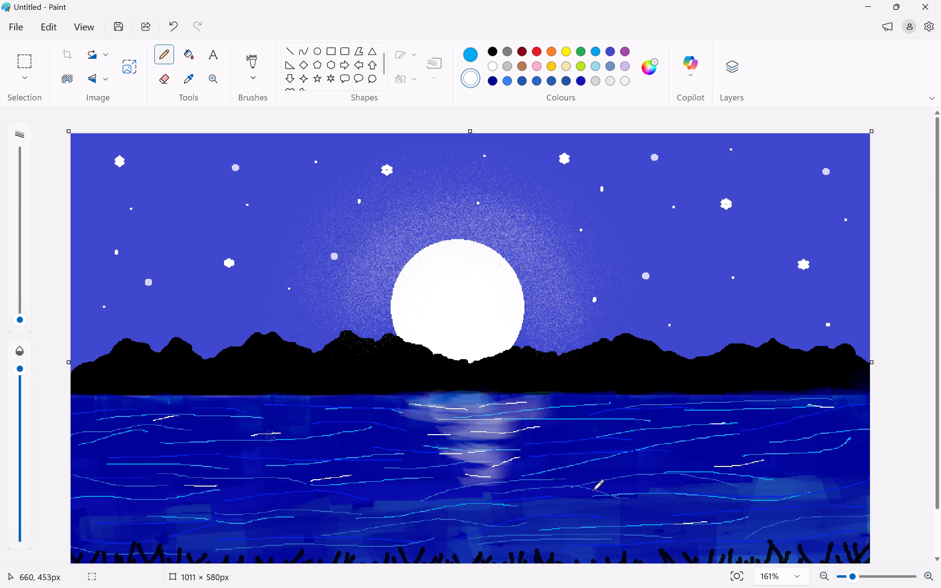
drag(599, 487, 677, 466)
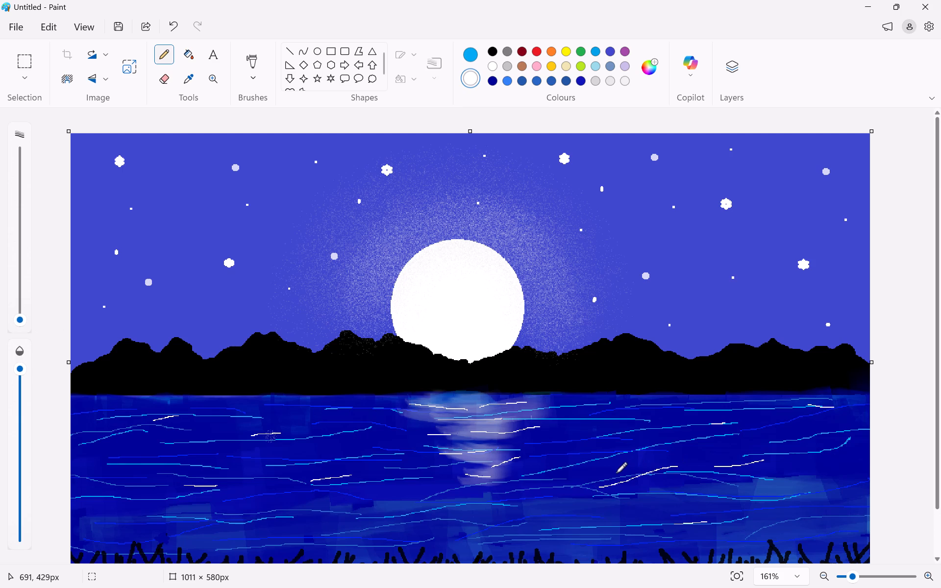
key(ctrl+z)
drag(578, 494, 602, 493)
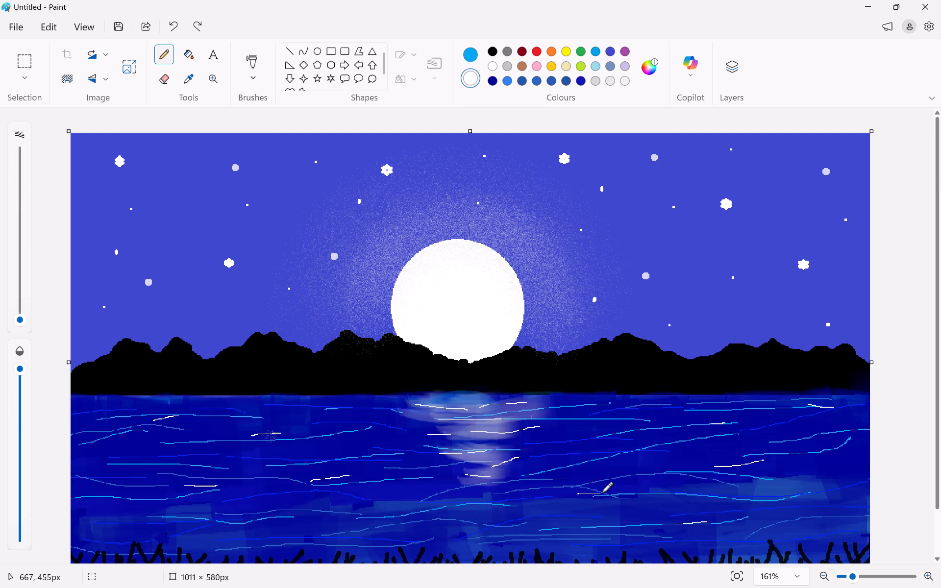
drag(602, 493, 650, 480)
key(ctrl+z)
drag(587, 490, 613, 484)
drag(613, 484, 638, 479)
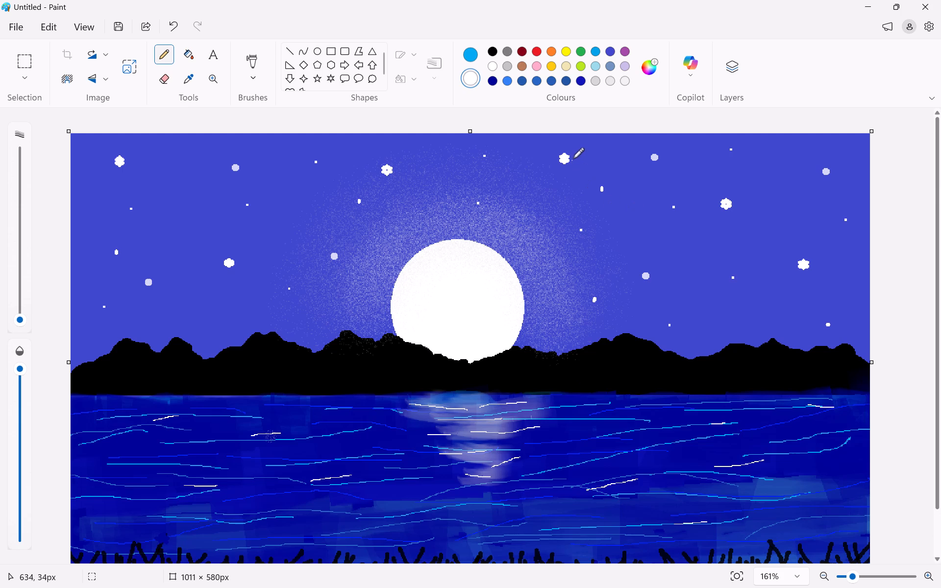
Draw two thin white pencil streaks from the six-point star at the moon's upper right to the sky's top edge.
ctrl+scroll(571, 161, up, 8)
scroll(571, 161, left, 2)
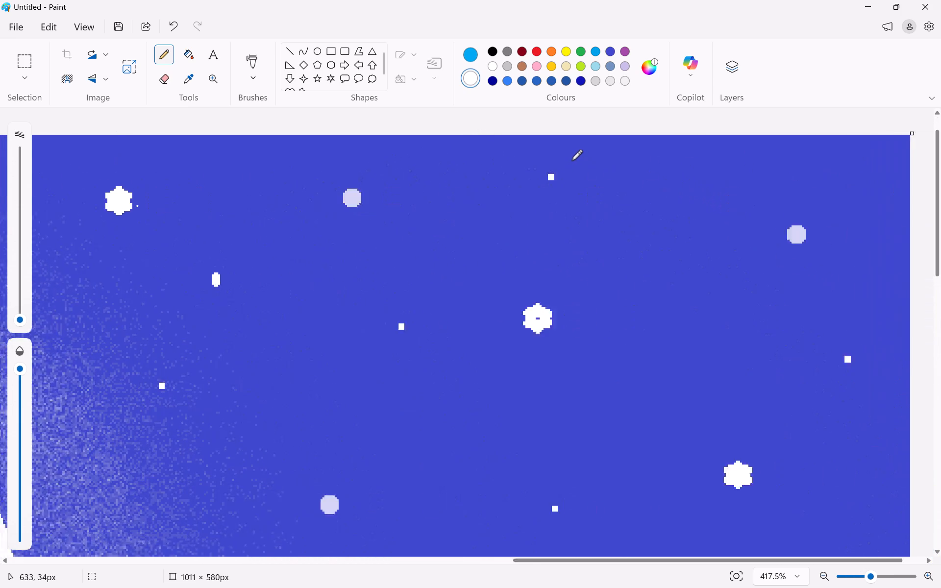
drag(85, 191, 272, 65)
drag(99, 194, 311, 52)
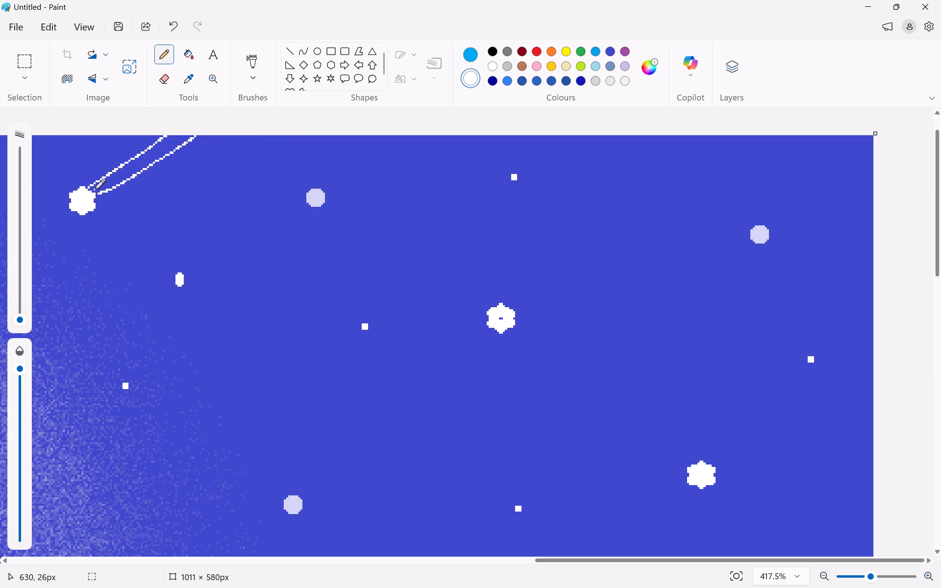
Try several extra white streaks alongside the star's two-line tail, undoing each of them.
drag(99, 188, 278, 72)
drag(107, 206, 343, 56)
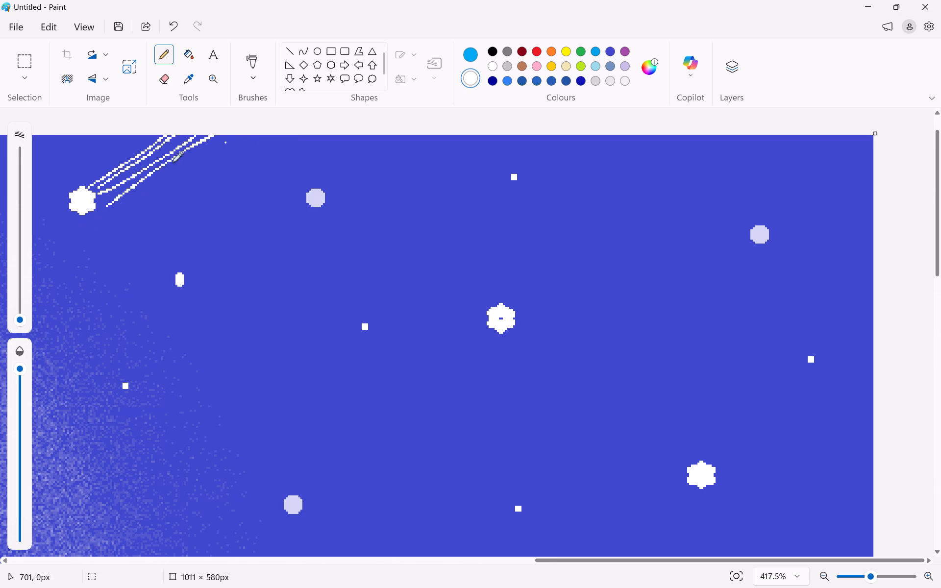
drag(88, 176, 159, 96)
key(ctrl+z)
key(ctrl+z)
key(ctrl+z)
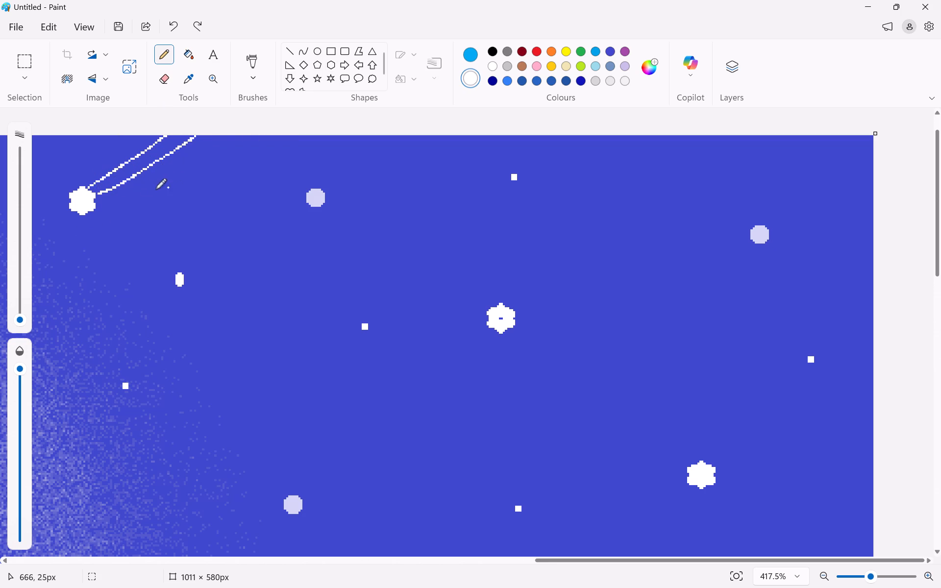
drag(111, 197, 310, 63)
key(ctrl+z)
Draw a third, longer and flatter white streak below the star's two tail lines, out to the sky's top edge.
drag(102, 203, 369, 65)
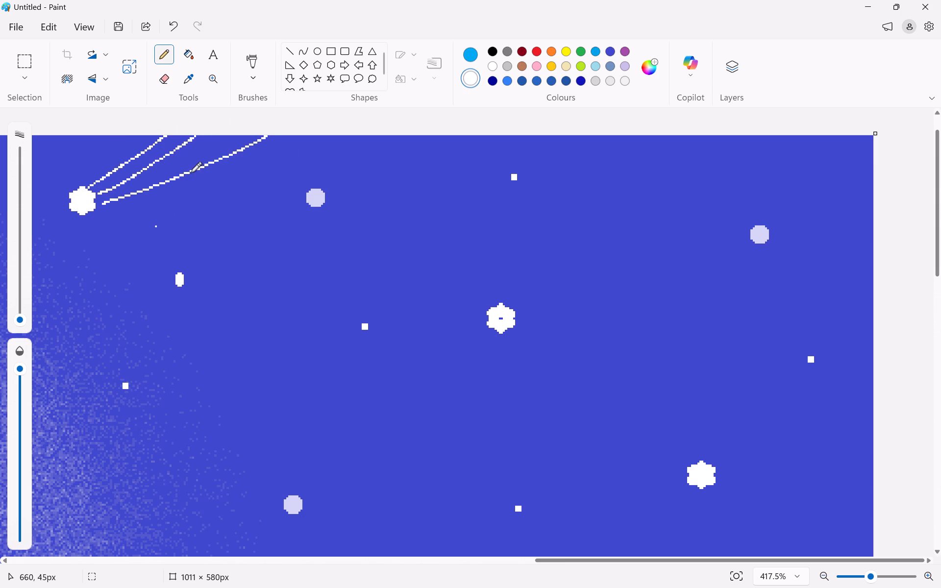
With a small white airbrush at increased opacity, spray a speckled glow between and around the shooting star's three tail lines.
click(256, 73)
click(255, 76)
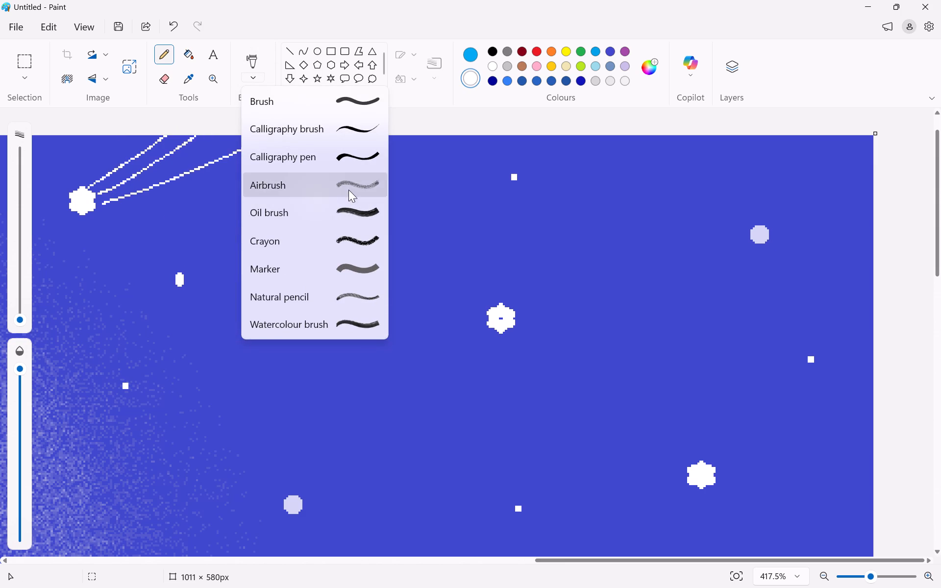
click(348, 190)
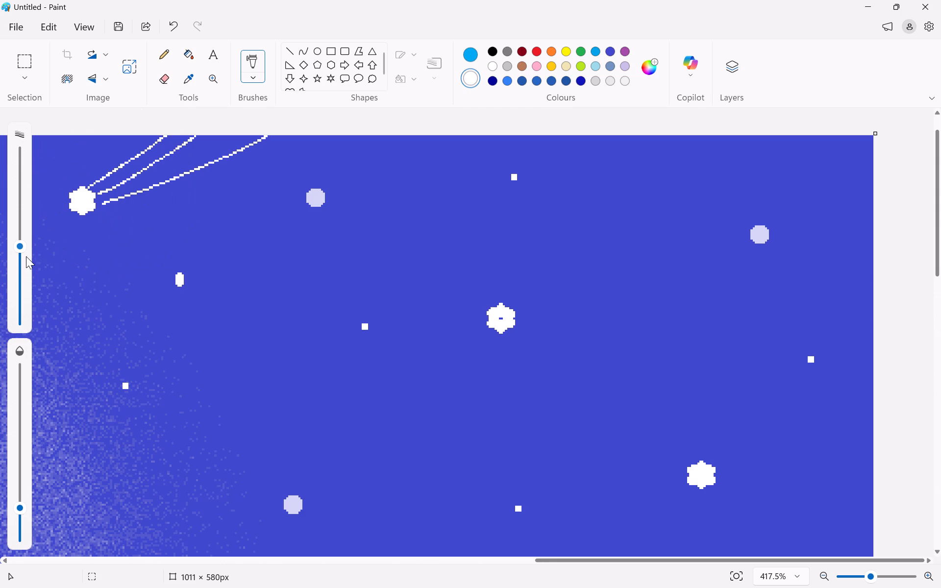
drag(25, 256, 25, 308)
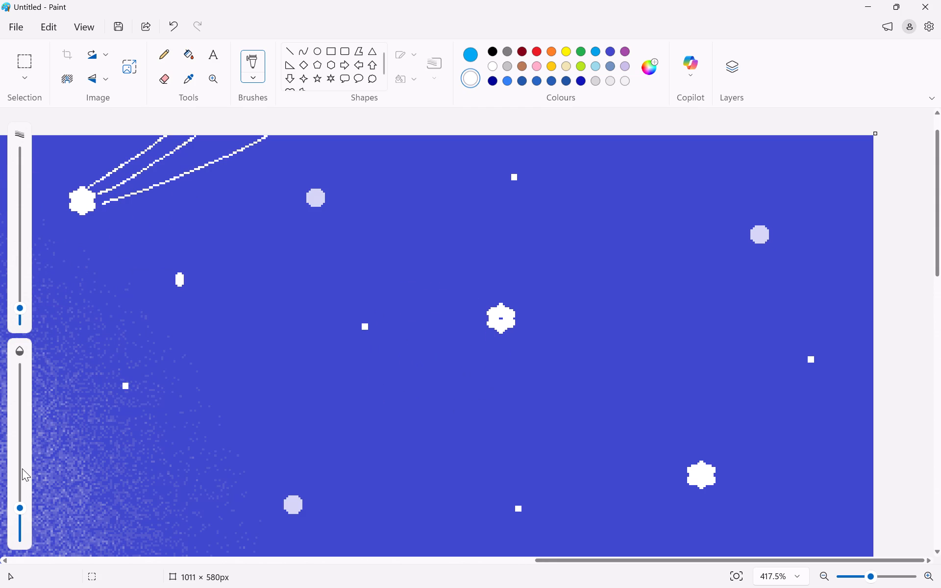
click(22, 468)
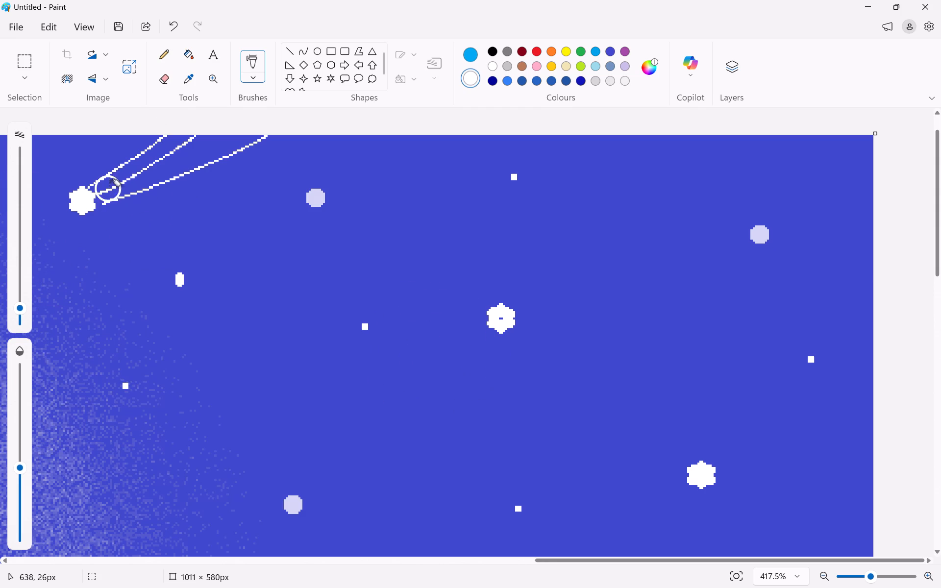
drag(108, 190, 238, 122)
drag(134, 190, 324, 122)
drag(88, 193, 191, 95)
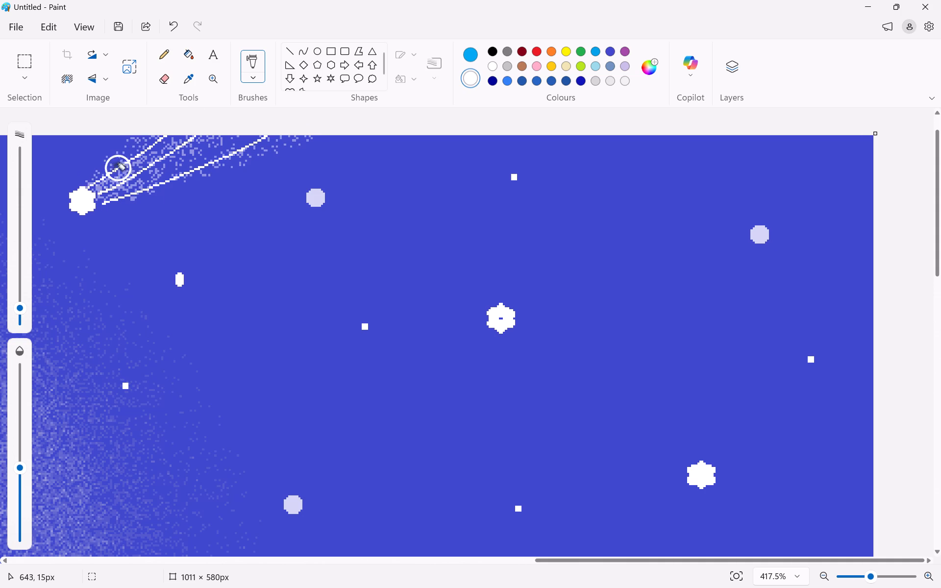
drag(112, 172, 215, 98)
drag(103, 205, 216, 131)
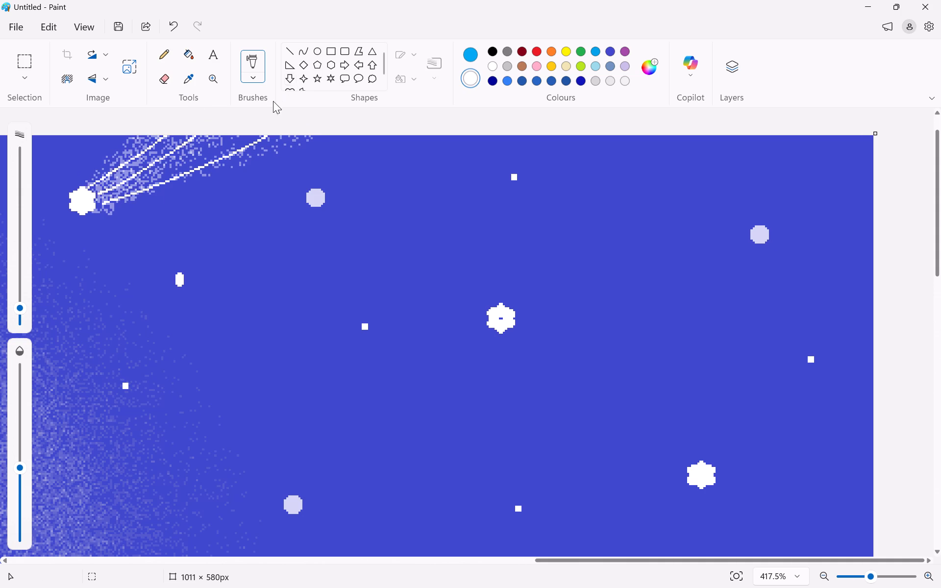
drag(166, 177, 311, 95)
Spray more white airbrush speckle along the shooting star's tail, from the star out to the sky's top edge.
ctrl+scroll(228, 154, down, 10)
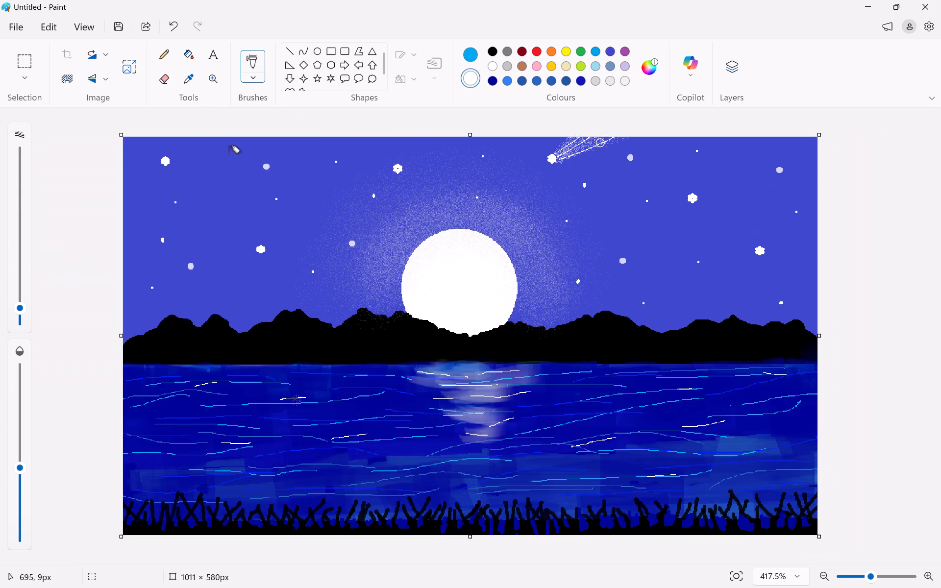
ctrl+scroll(586, 188, up, 7)
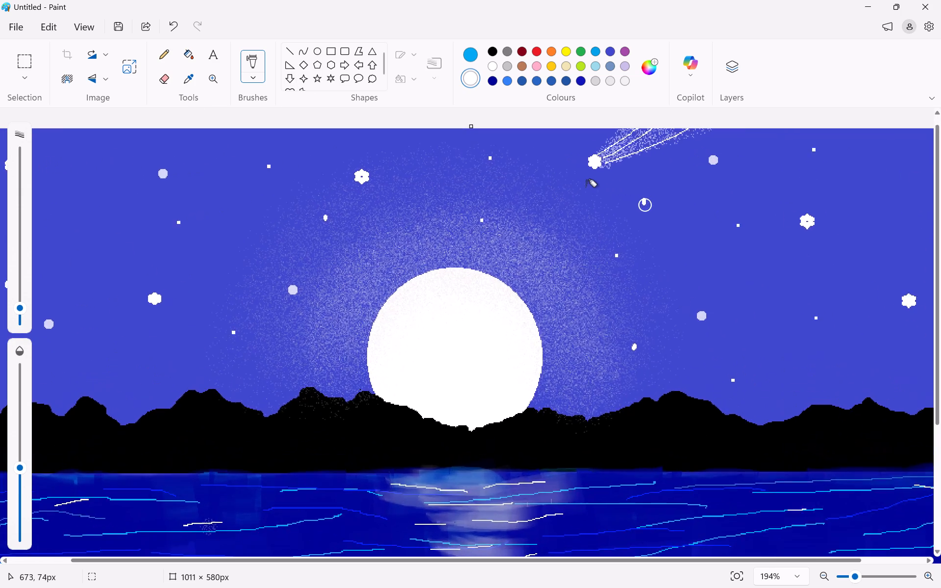
drag(672, 165, 884, 74)
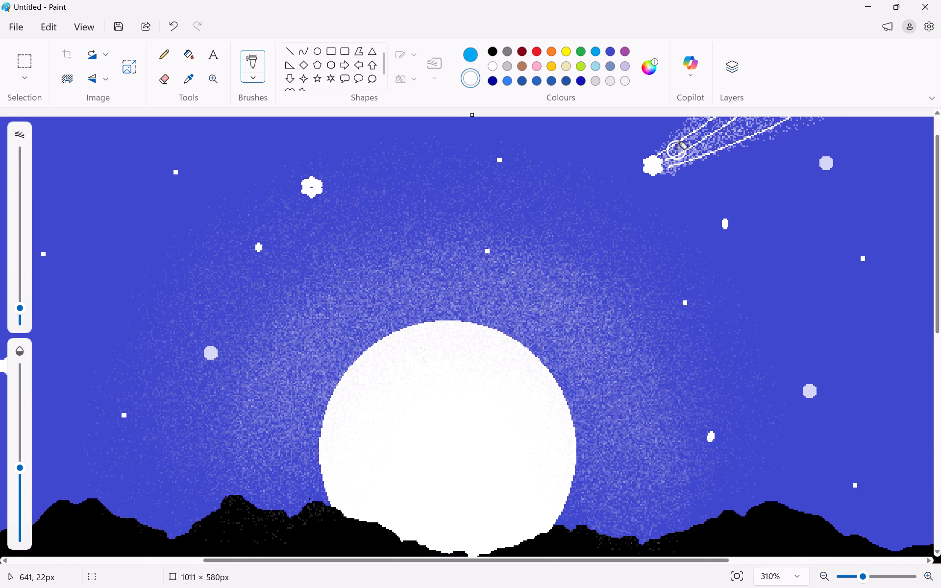
drag(667, 147, 761, 65)
drag(695, 135, 845, 57)
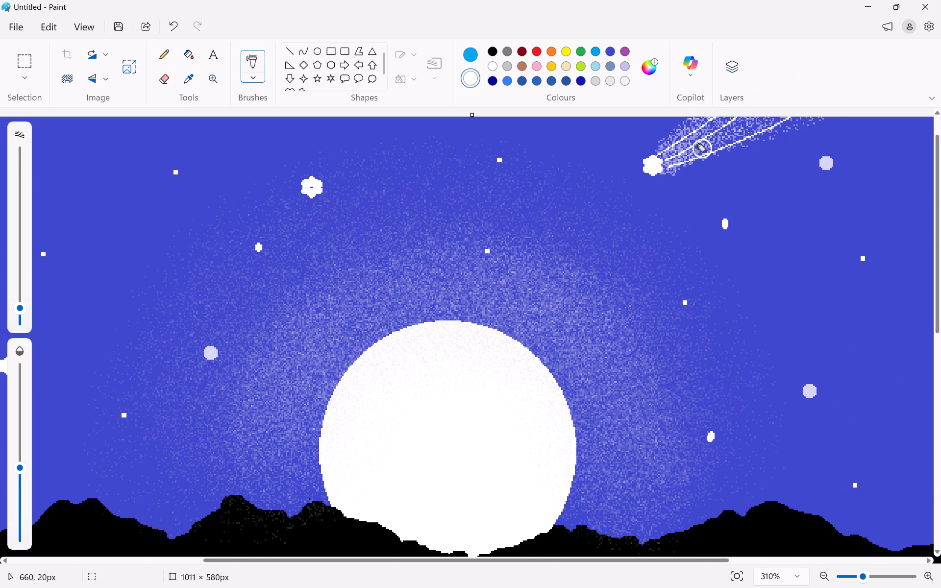
drag(671, 168, 872, 87)
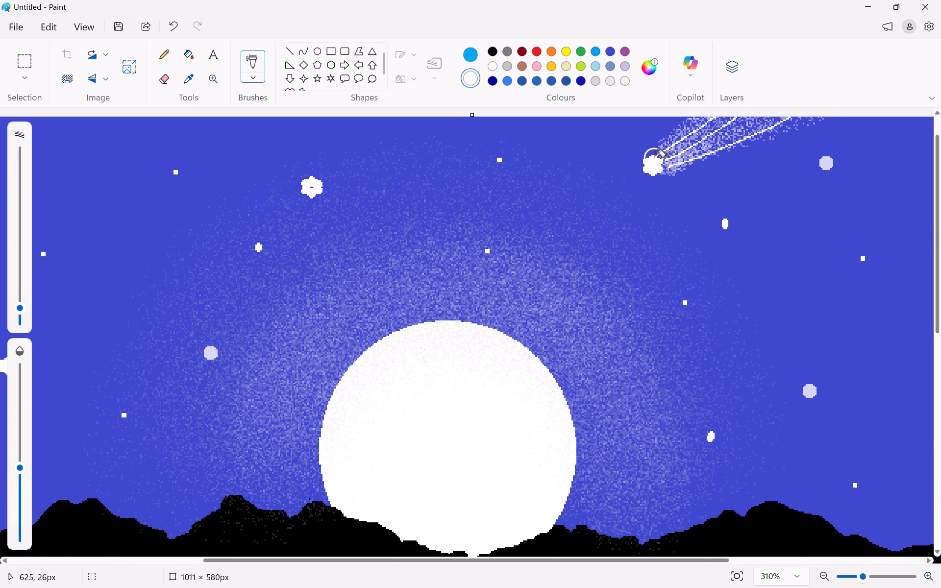
Spray more white airbrush speckle along the shooting star's three tail lines, from the star past the sky's top edge.
drag(654, 158, 781, 48)
drag(664, 150, 774, 60)
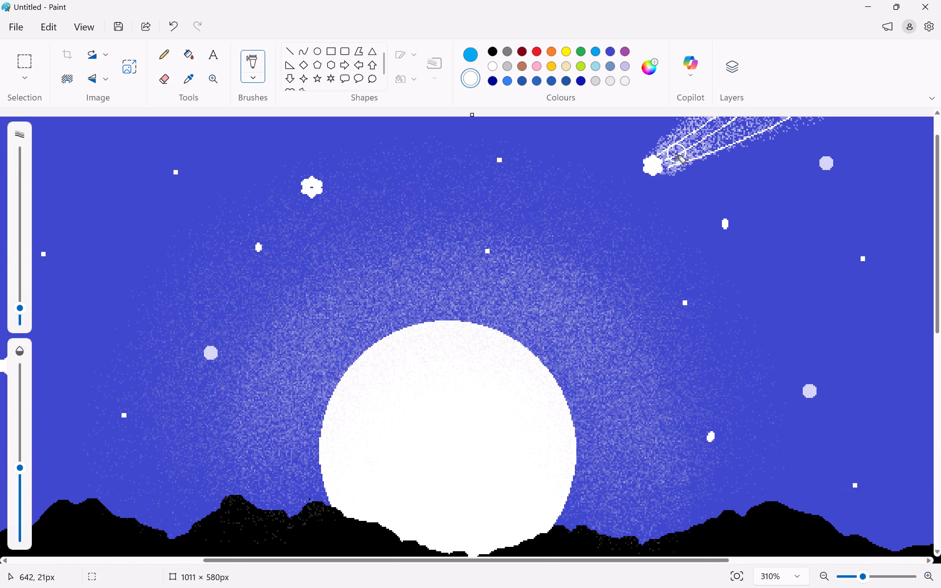
drag(672, 165, 833, 46)
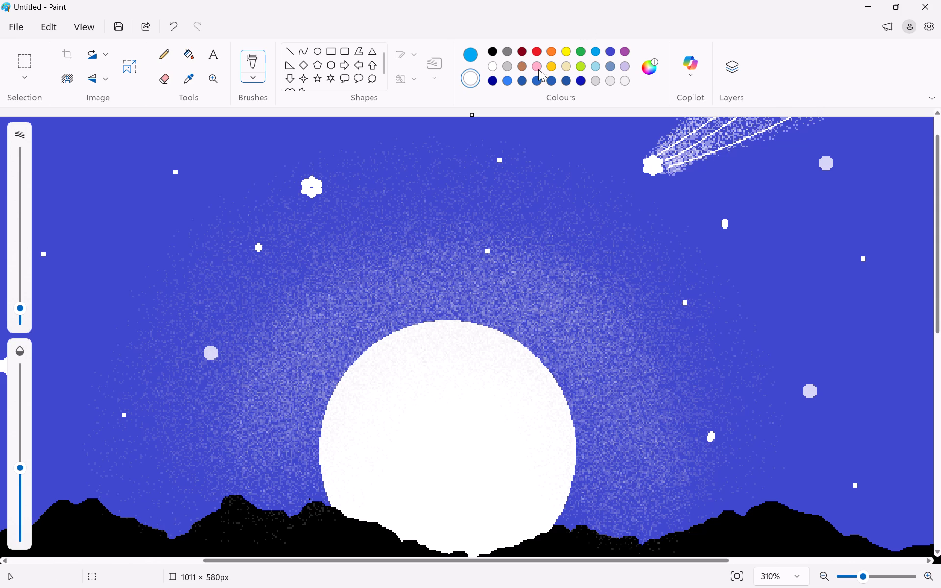
With the smallest indigo airbrush at low opacity, soften the lowest tail line from the star out to the sky's top edge.
click(537, 78)
click(605, 52)
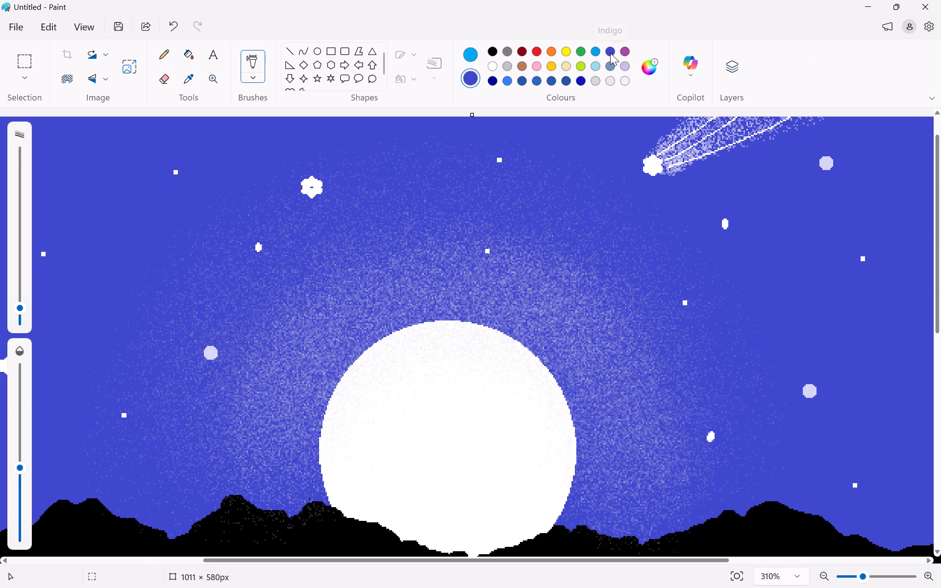
click(610, 53)
drag(20, 311, 20, 312)
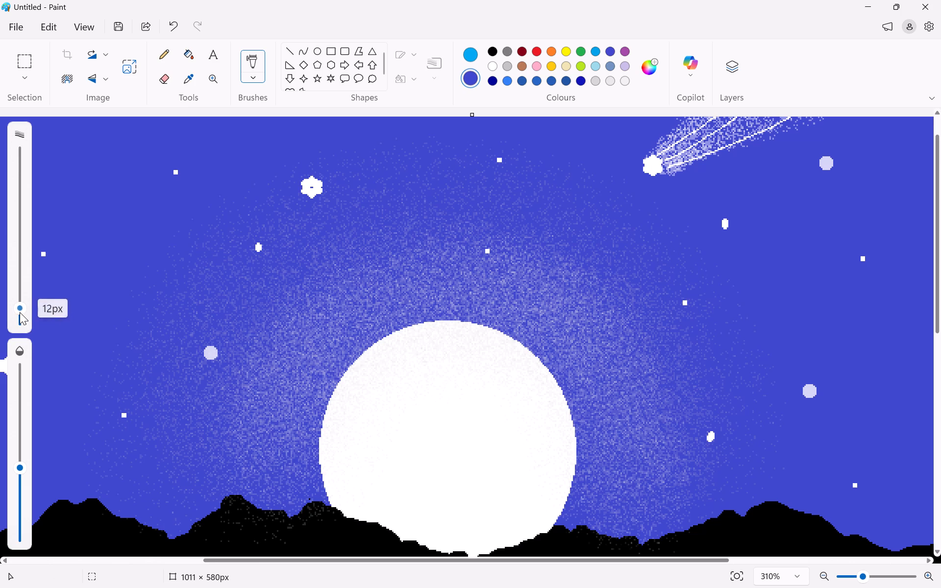
drag(20, 312, 20, 322)
drag(15, 471, 17, 495)
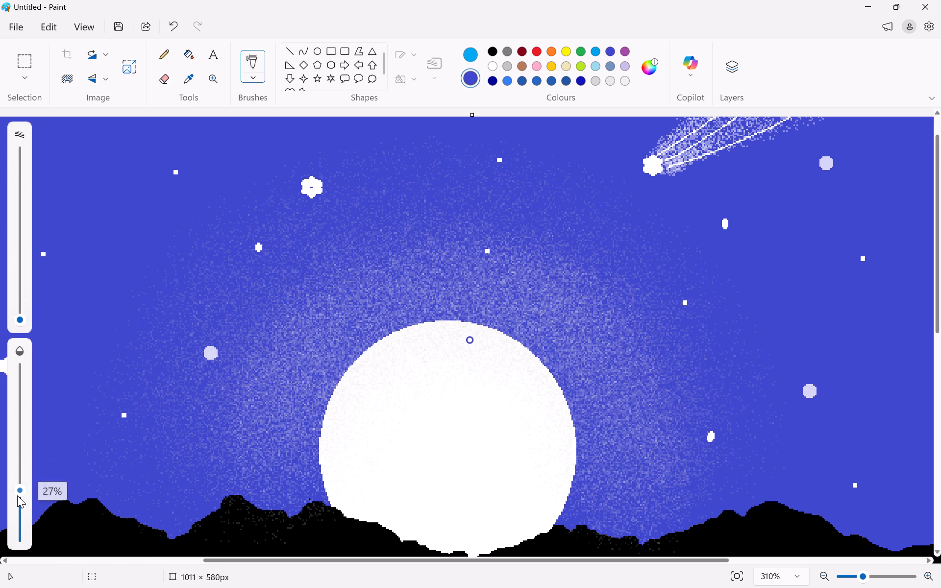
drag(17, 495, 18, 503)
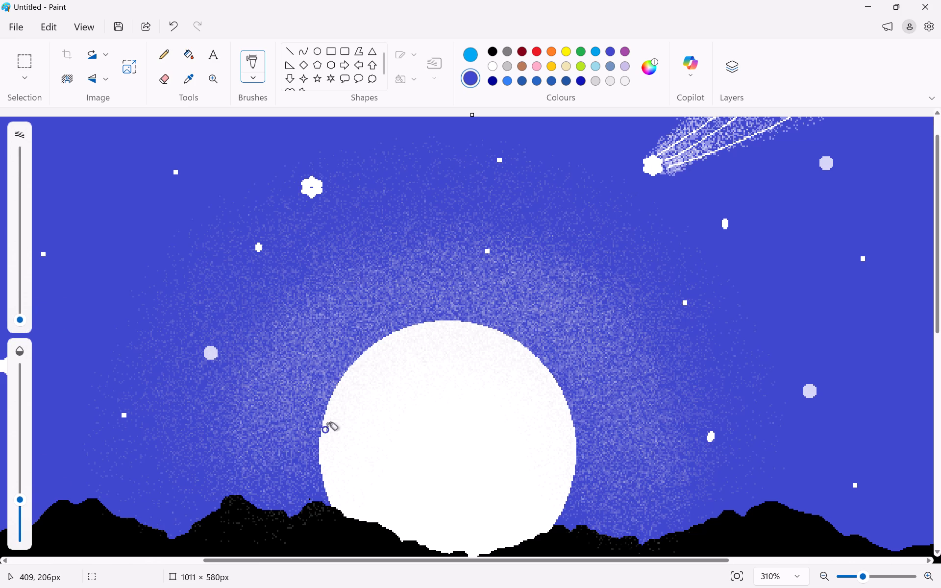
click(22, 520)
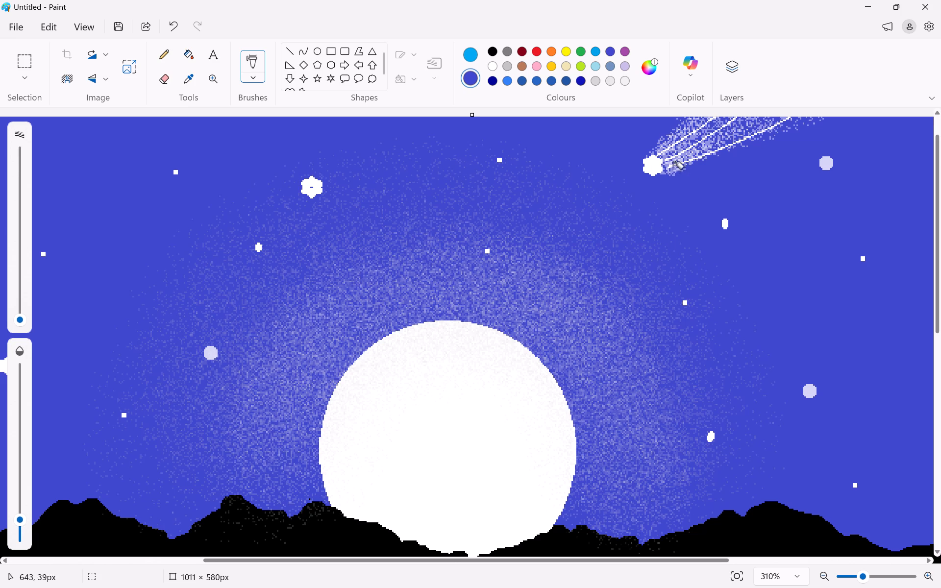
drag(672, 167, 781, 142)
drag(686, 164, 760, 141)
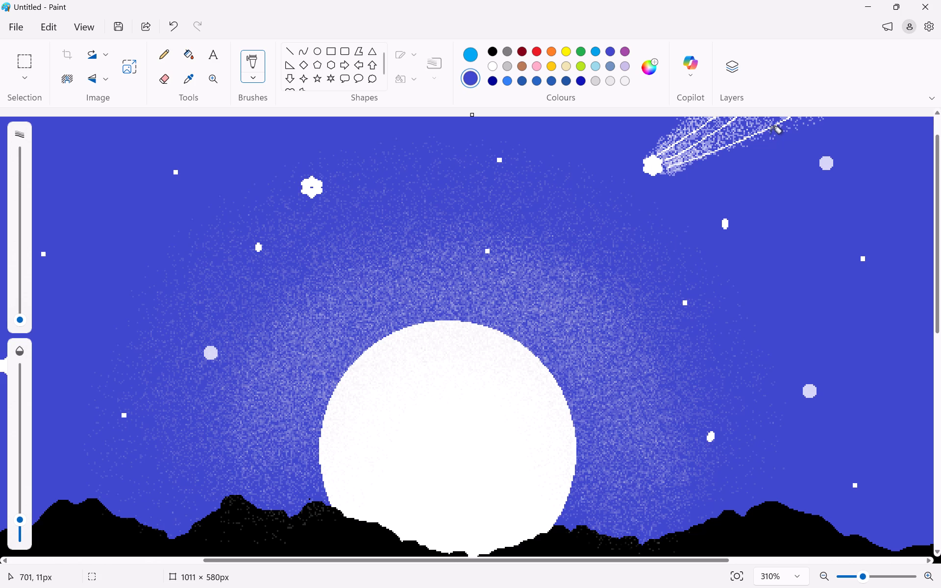
drag(770, 131, 670, 167)
drag(670, 167, 680, 163)
drag(678, 166, 685, 161)
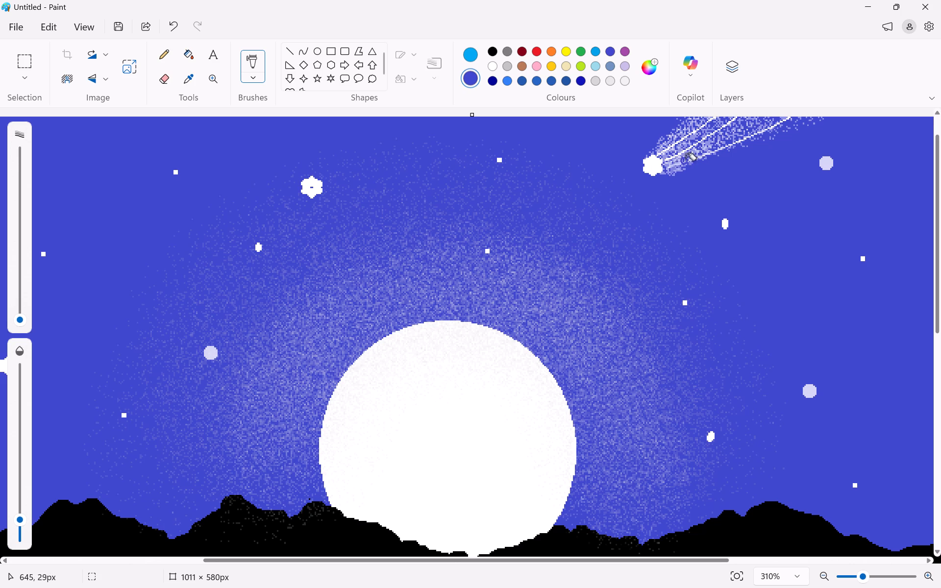
drag(685, 161, 724, 149)
drag(724, 149, 742, 144)
drag(742, 144, 789, 124)
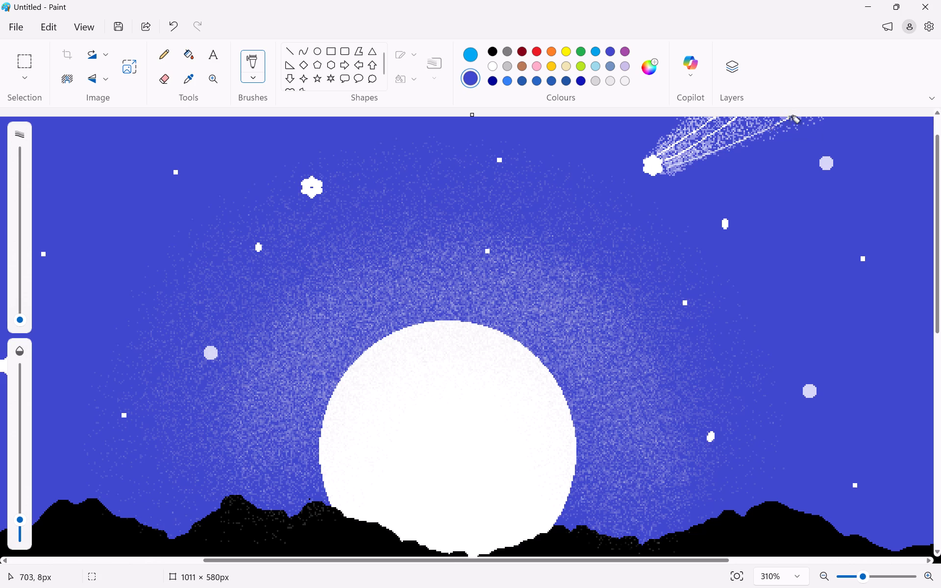
Dab the same faint indigo airbrush over the shooting star's middle and upper tail lines and the outer part of its tail.
drag(789, 124, 691, 146)
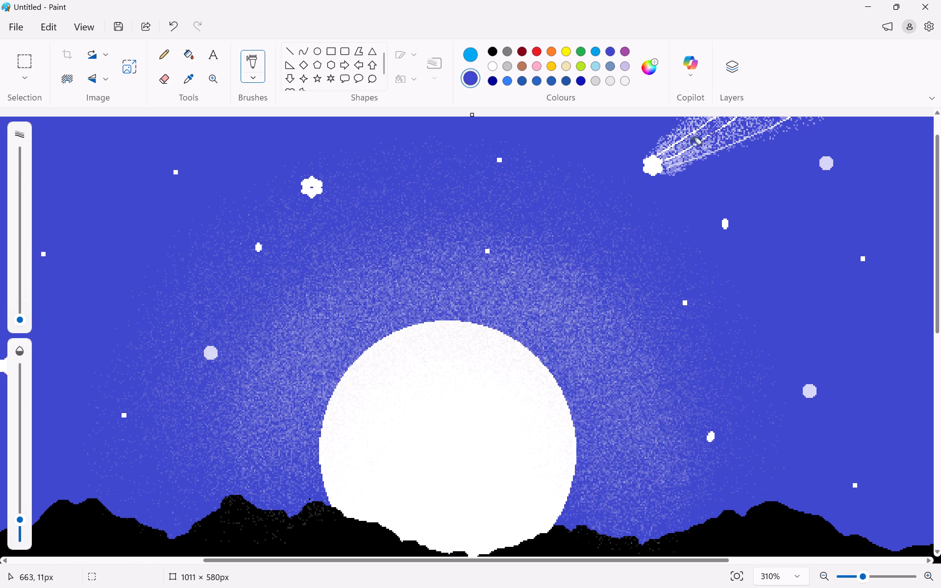
drag(691, 146, 673, 158)
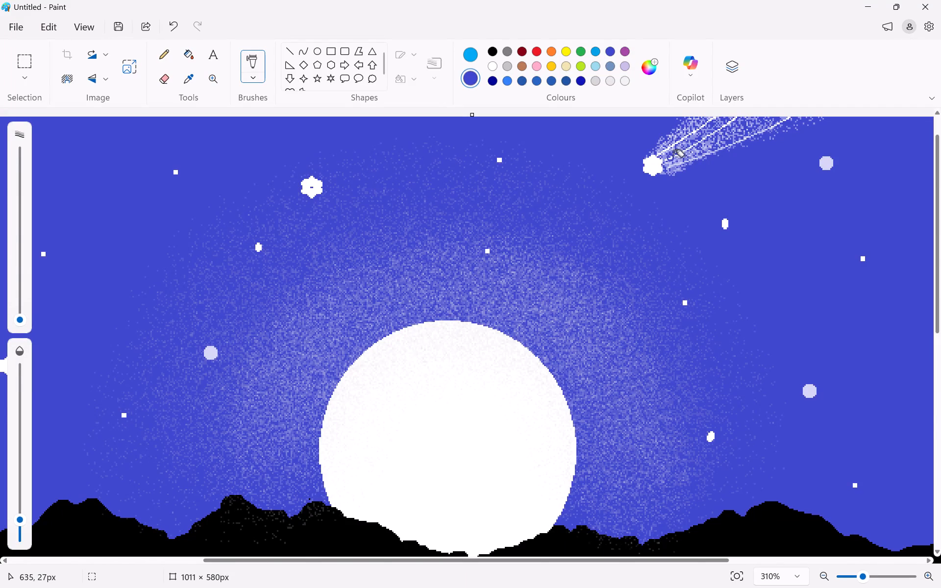
drag(673, 158, 718, 137)
drag(718, 137, 676, 141)
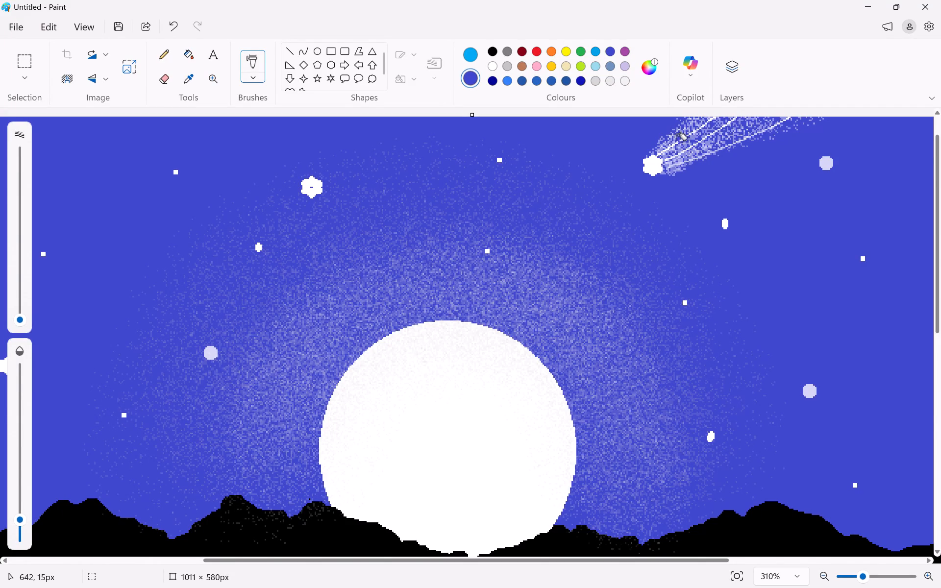
drag(676, 141, 685, 142)
drag(685, 142, 778, 134)
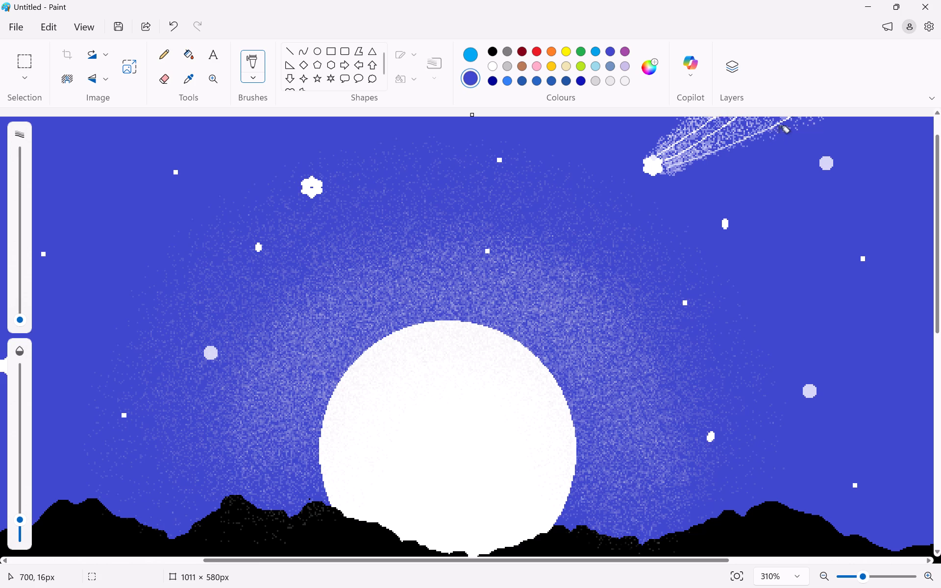
drag(778, 134, 779, 125)
Raise the indigo airbrush's opacity and retrace the lowest tail line in both directions between the star and the sky's top edge.
click(19, 496)
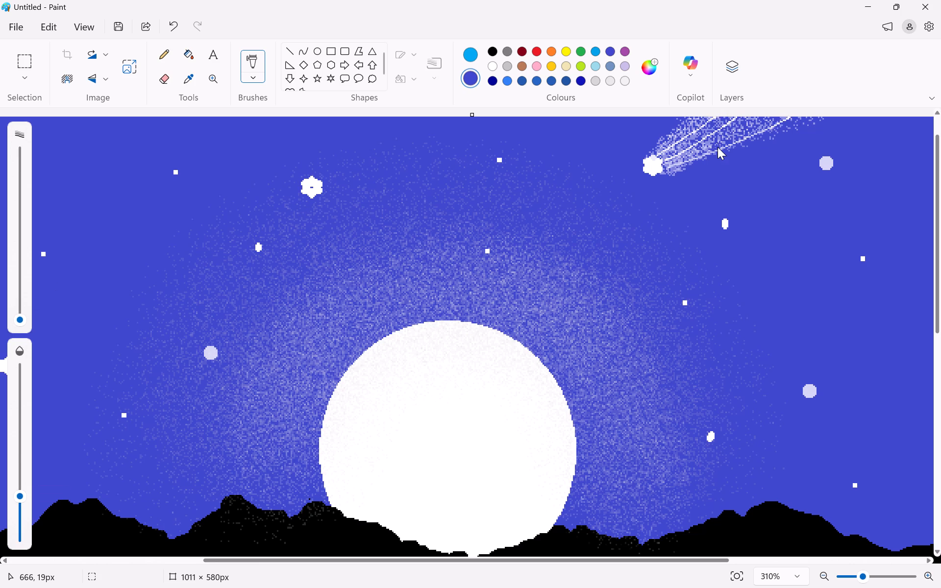
drag(670, 166, 682, 163)
drag(682, 163, 789, 124)
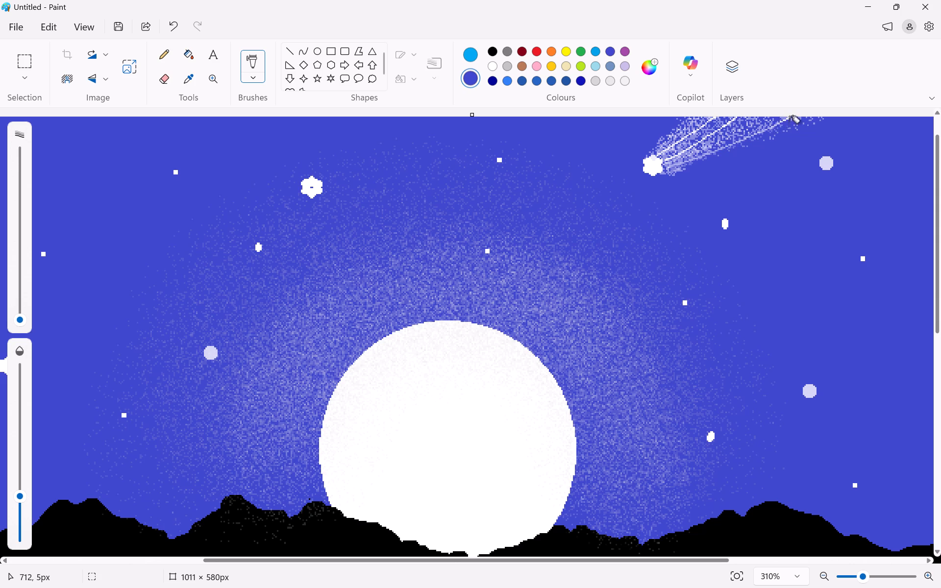
drag(789, 124, 779, 124)
drag(779, 124, 675, 160)
drag(675, 160, 668, 163)
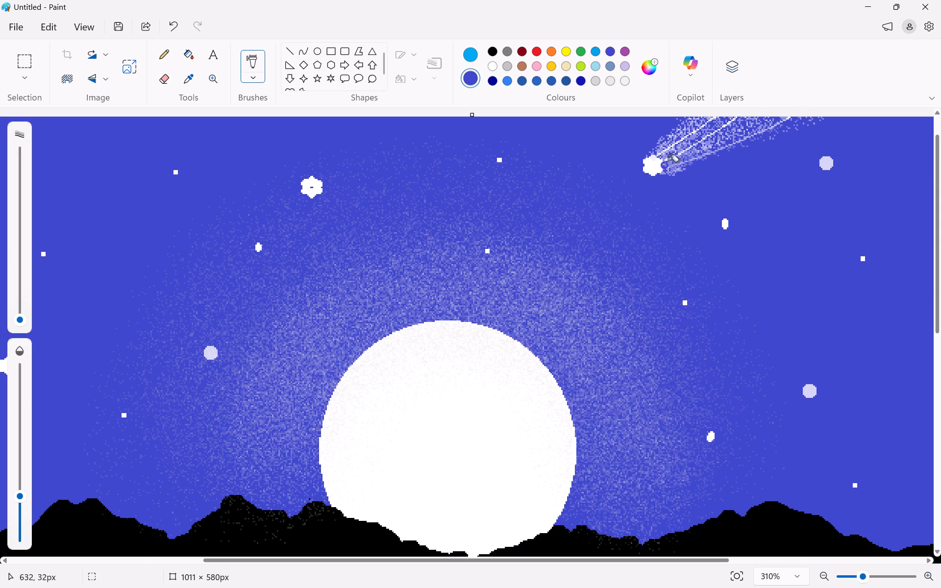
Fade the shooting star's middle and upper tail lines with fine indigo airbrush strokes along their length.
drag(668, 163, 725, 128)
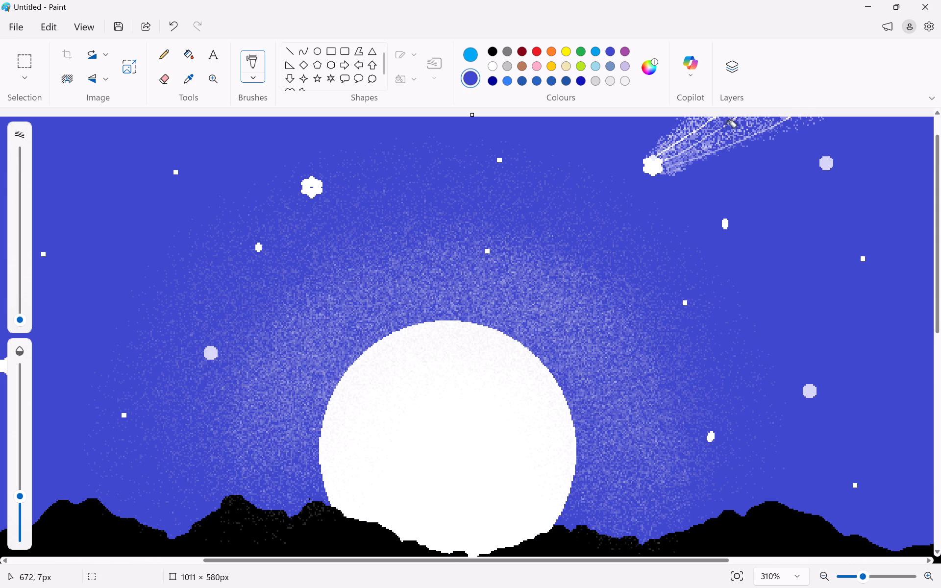
drag(725, 128, 716, 127)
drag(662, 150, 697, 127)
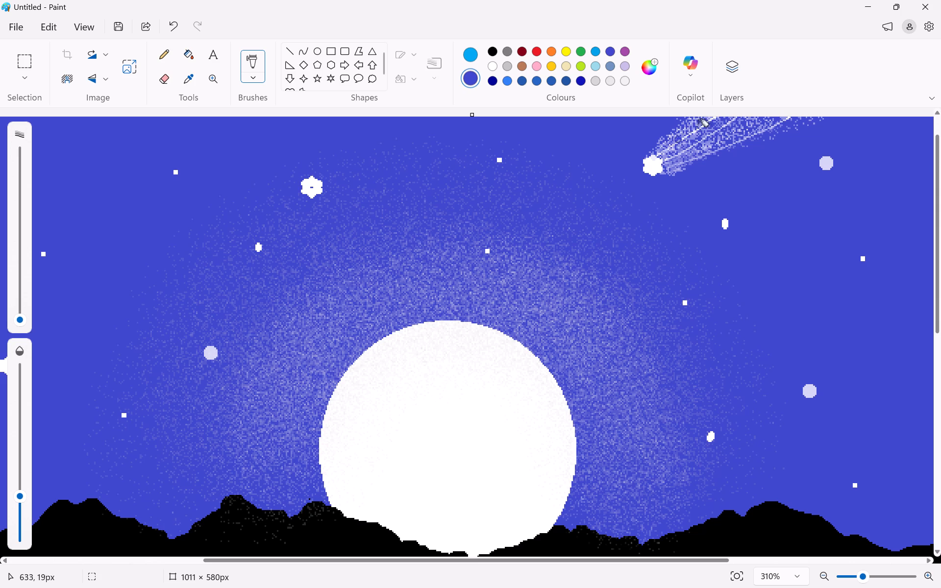
drag(697, 127, 704, 124)
drag(704, 124, 712, 119)
drag(712, 119, 665, 149)
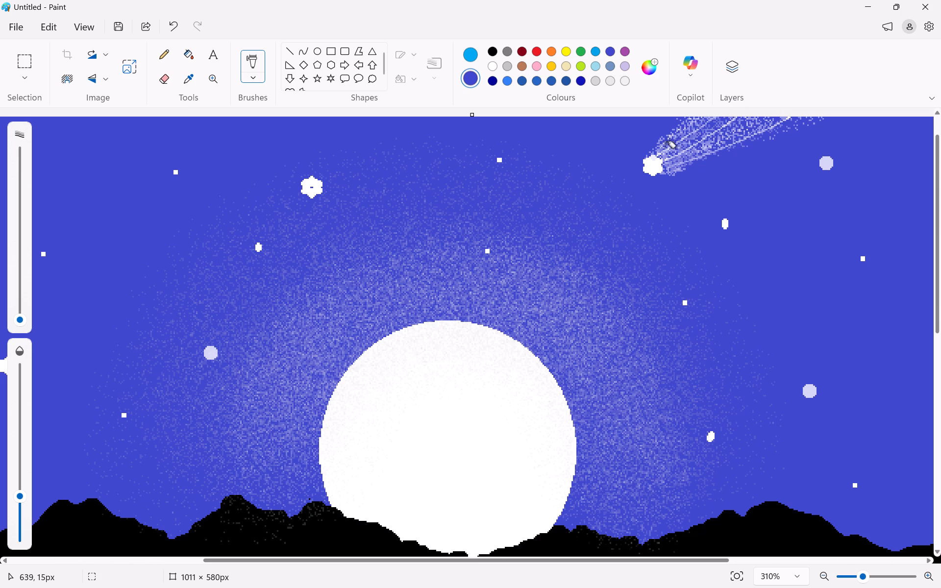
drag(665, 149, 663, 155)
Touch up the lowest tail line's outer end near the sky's top edge with the fine indigo airbrush.
drag(663, 155, 798, 117)
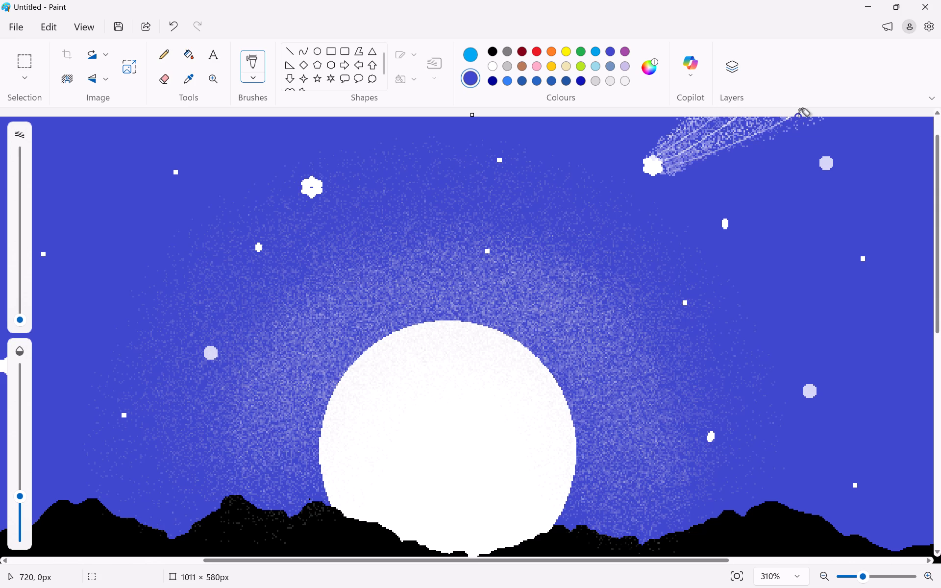
drag(798, 117, 789, 122)
drag(789, 122, 700, 131)
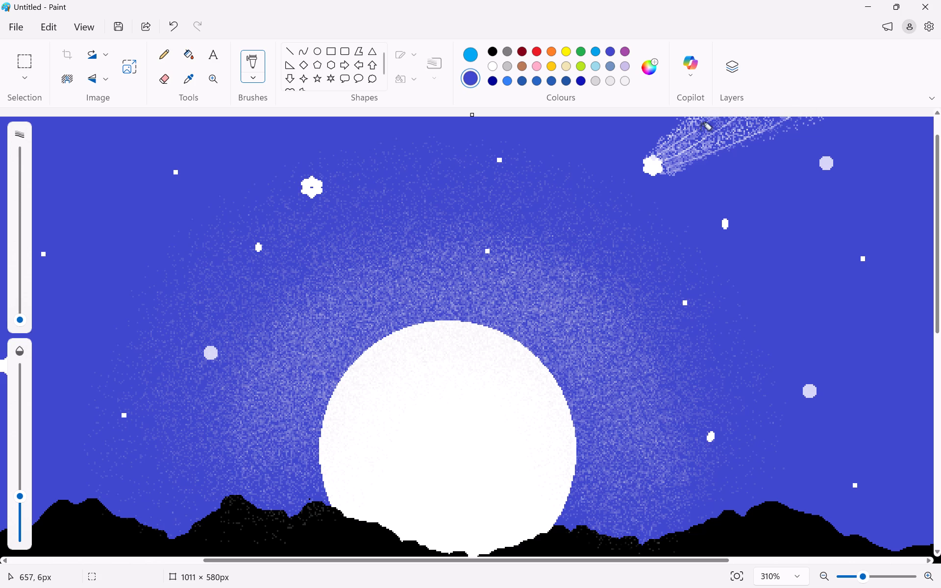
Fade the shooting star's tail lines near the sky's top edge with the fine indigo airbrush.
drag(700, 131, 705, 127)
drag(705, 127, 801, 123)
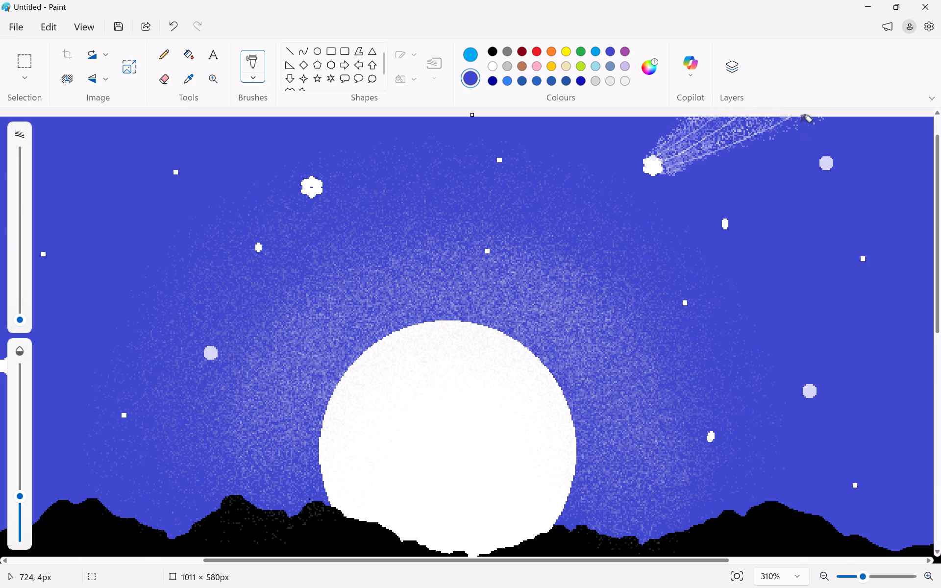
drag(801, 123, 710, 217)
Shade the moon's upper-right side with a 14 px gray airbrush, forming a curved shadow from its top edge down along the rim.
ctrl+scroll(710, 217, down, 6)
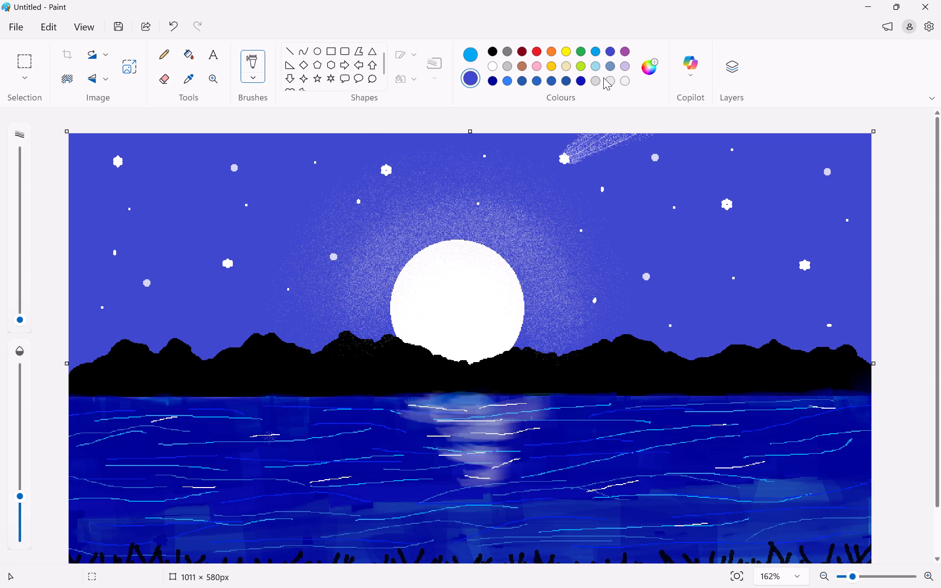
click(506, 54)
click(19, 305)
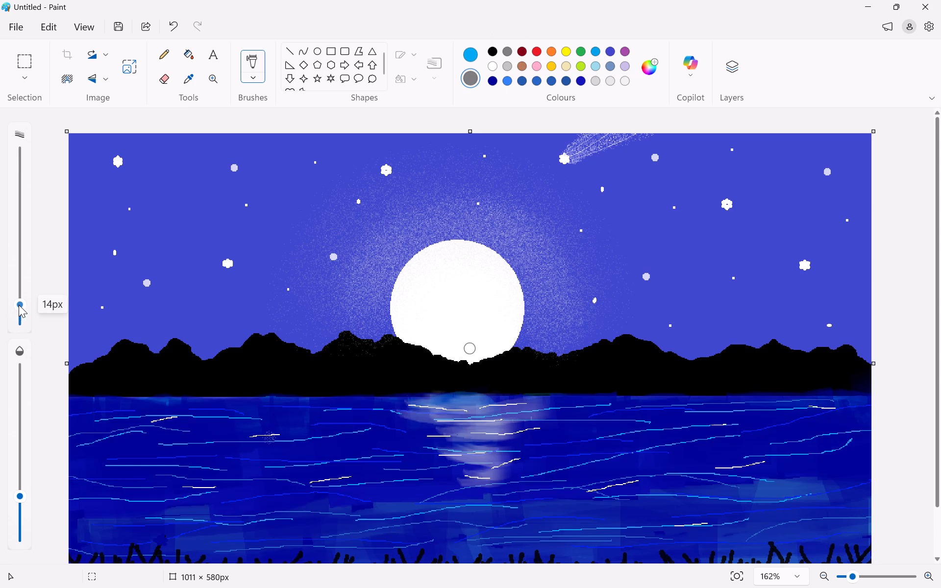
drag(483, 262, 487, 284)
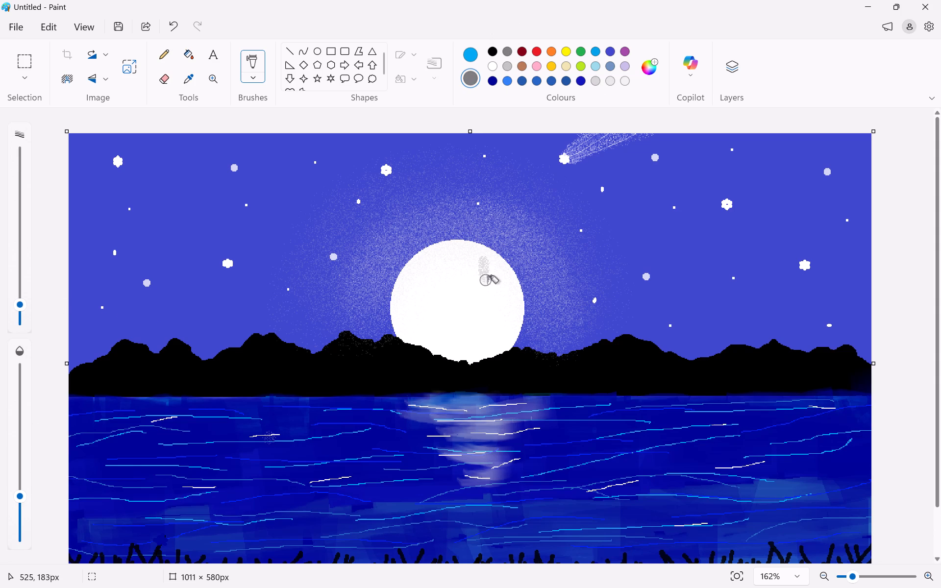
drag(487, 284, 477, 248)
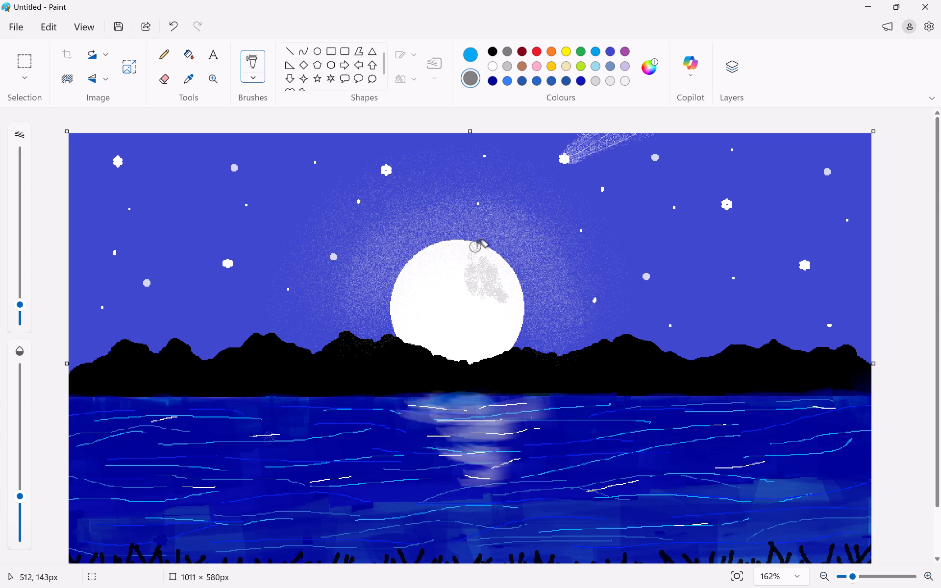
drag(477, 248, 511, 316)
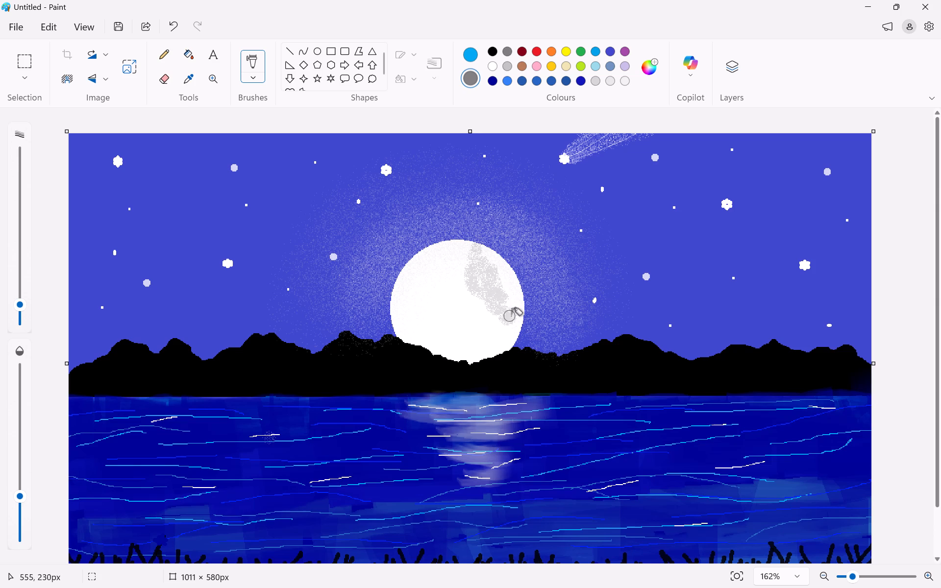
drag(511, 316, 486, 254)
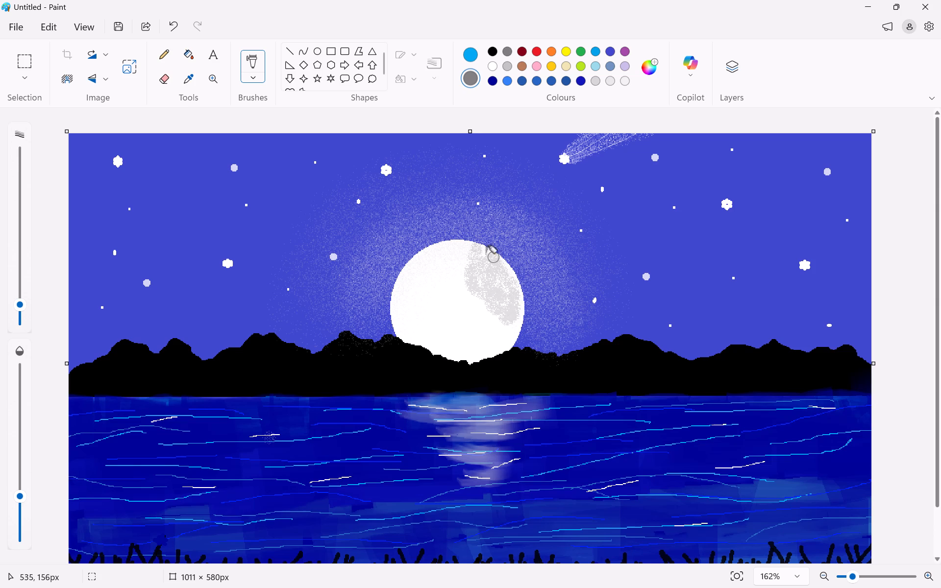
drag(486, 254, 482, 282)
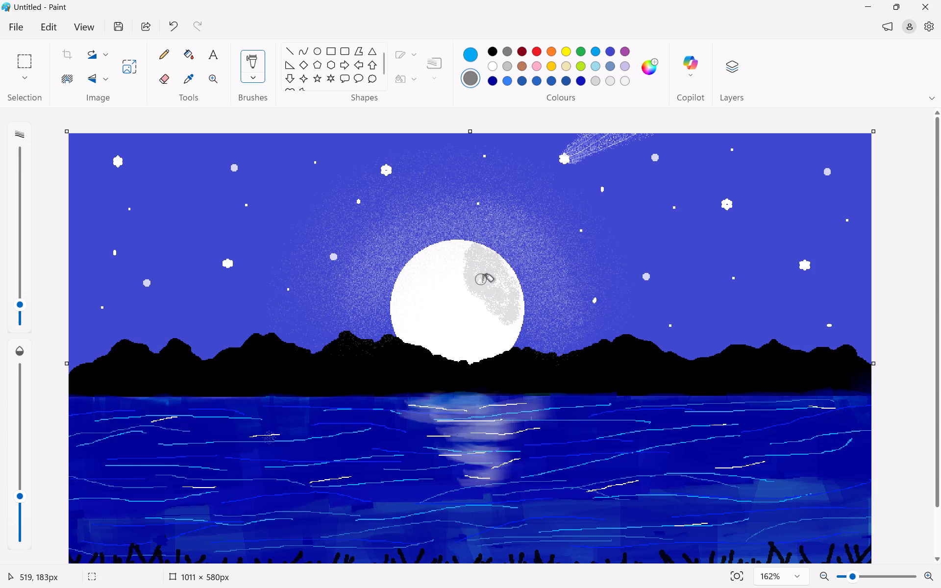
drag(482, 282, 517, 286)
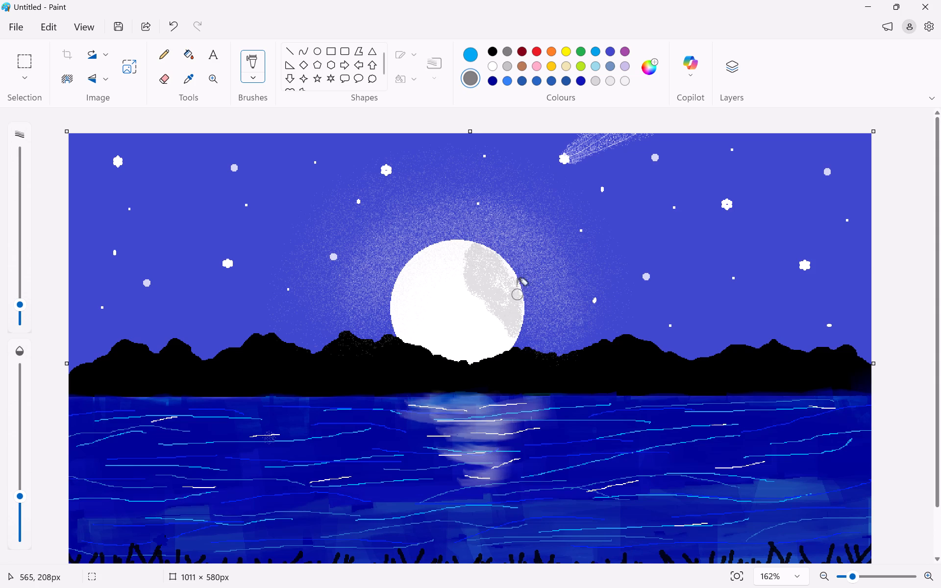
drag(517, 286, 503, 262)
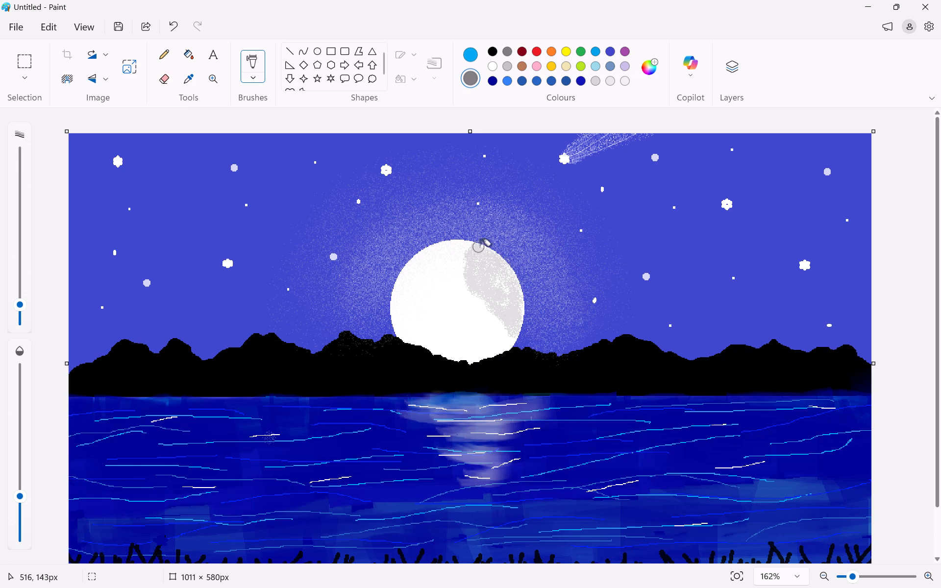
Darken the moon's shadow with a second pass of gray airbrush along the outer rim and through its upper part.
drag(482, 245, 522, 315)
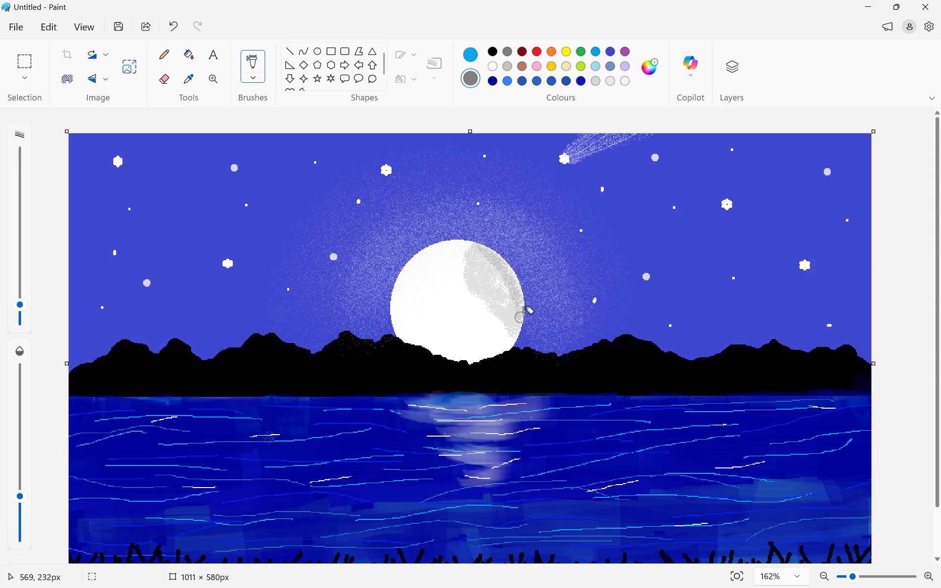
drag(522, 315, 480, 273)
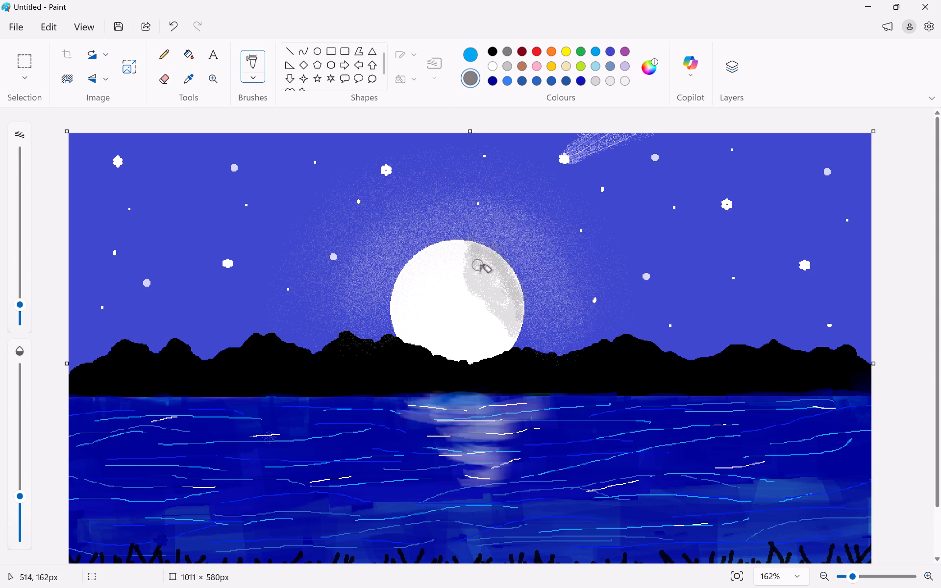
drag(480, 273, 497, 289)
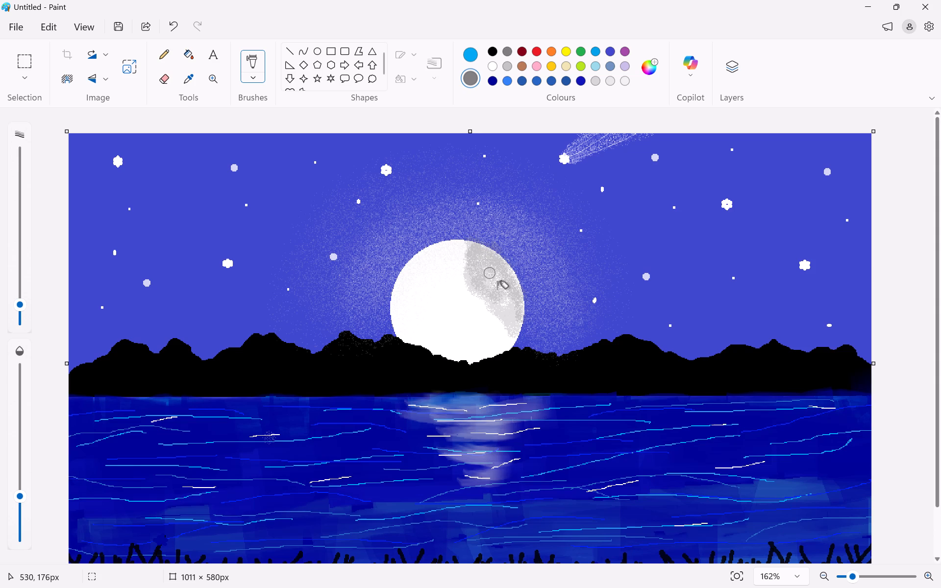
drag(497, 289, 499, 295)
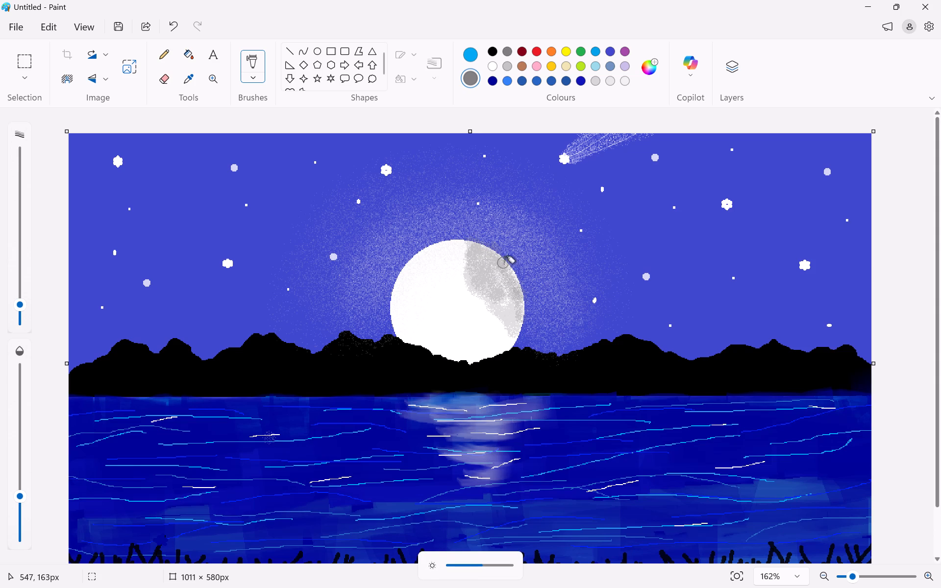
drag(504, 266, 513, 279)
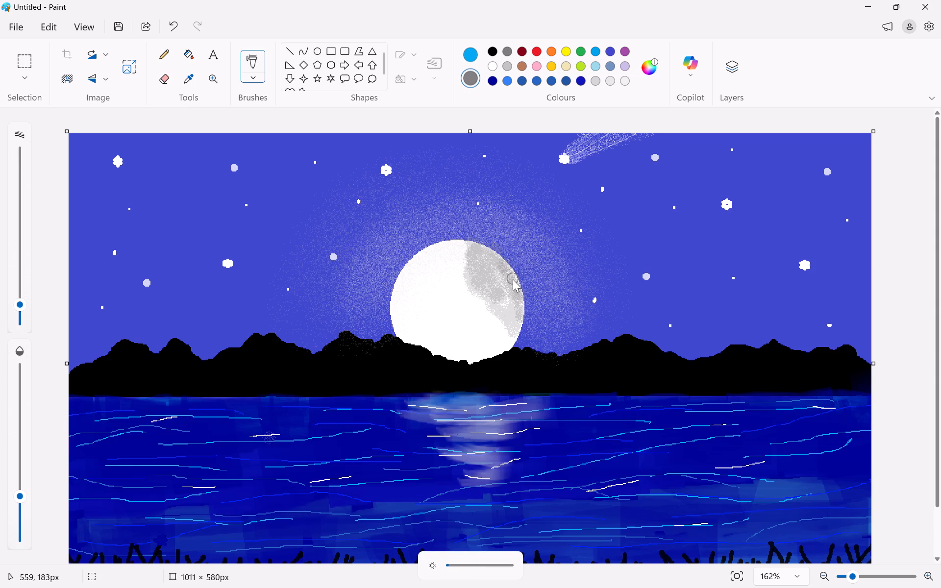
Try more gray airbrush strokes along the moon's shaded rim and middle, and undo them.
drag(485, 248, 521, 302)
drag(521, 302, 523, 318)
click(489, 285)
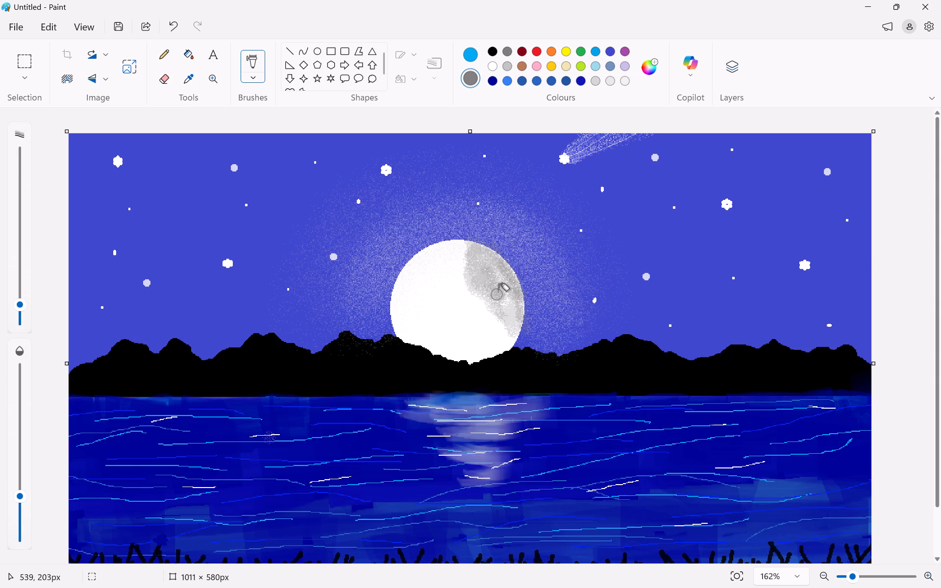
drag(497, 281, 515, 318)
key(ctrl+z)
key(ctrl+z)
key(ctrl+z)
Dab small darker gray airbrush spots into the lower middle of the moon's shadow.
drag(501, 282, 503, 298)
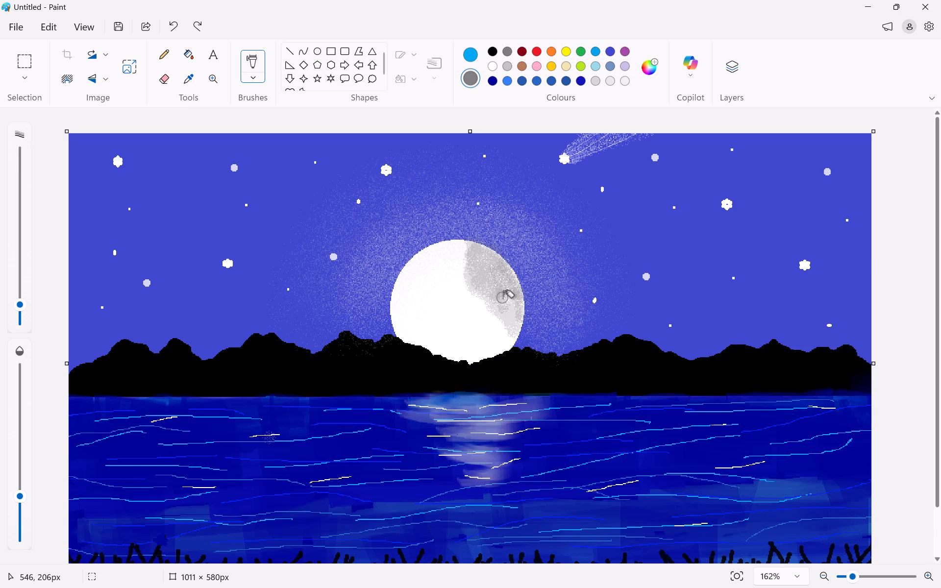
drag(503, 298, 505, 294)
drag(505, 294, 504, 295)
Draw three gray oval crater outlines on the moon's white area, about 12 × 12, 17 × 20 and 17 × 17 px.
ctrl+scroll(484, 292, up, 4)
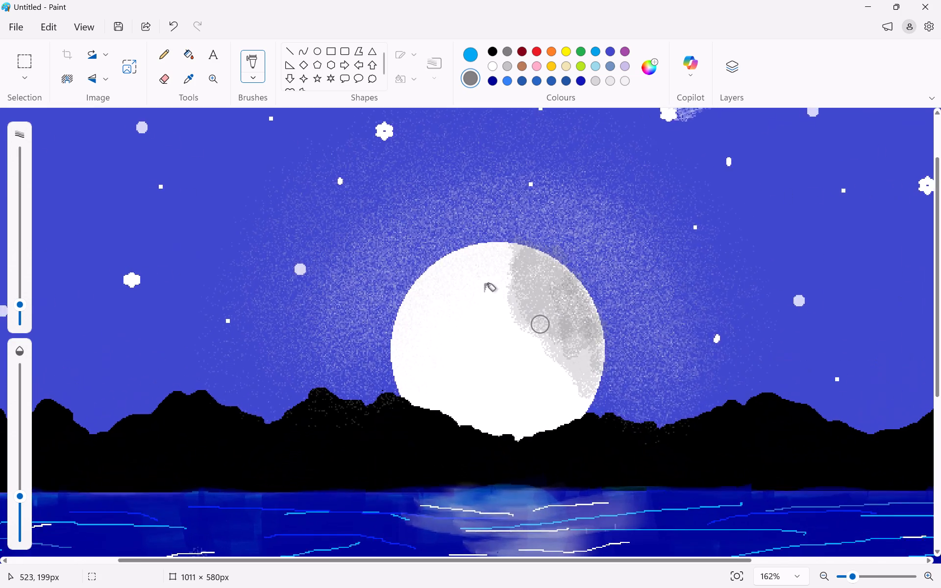
ctrl+scroll(484, 292, up, 3)
scroll(484, 292, down, 1)
scroll(484, 292, up, 3)
scroll(484, 292, down, 1)
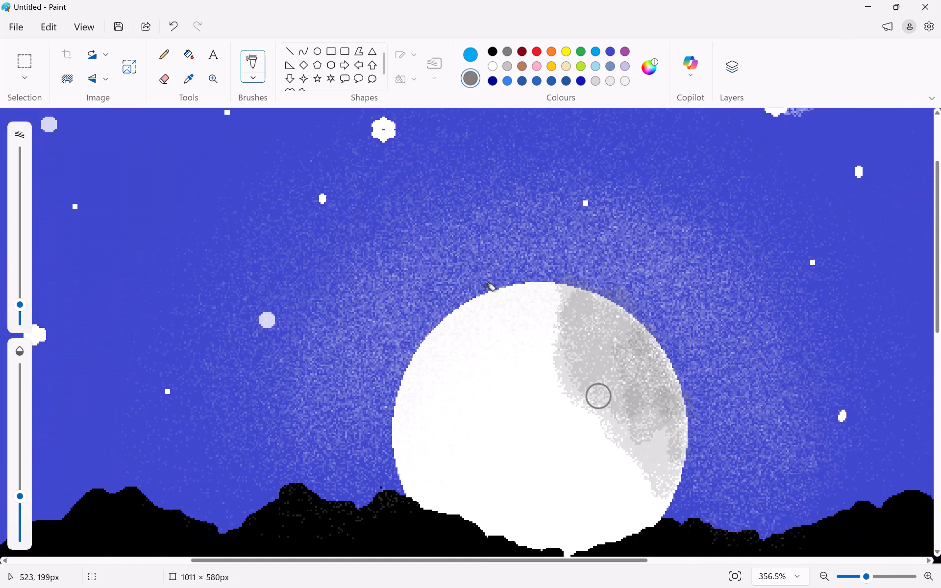
scroll(484, 292, down, 1)
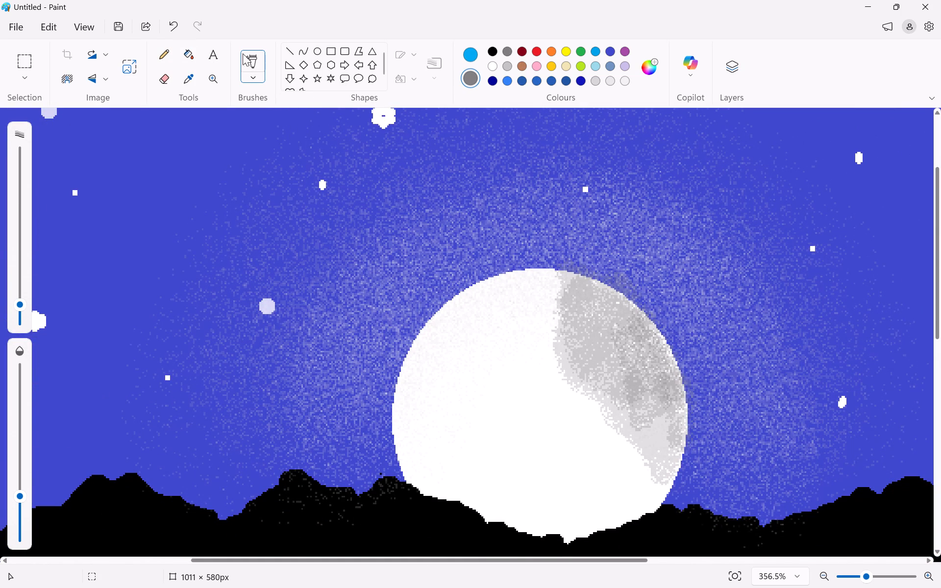
click(317, 45)
click(317, 48)
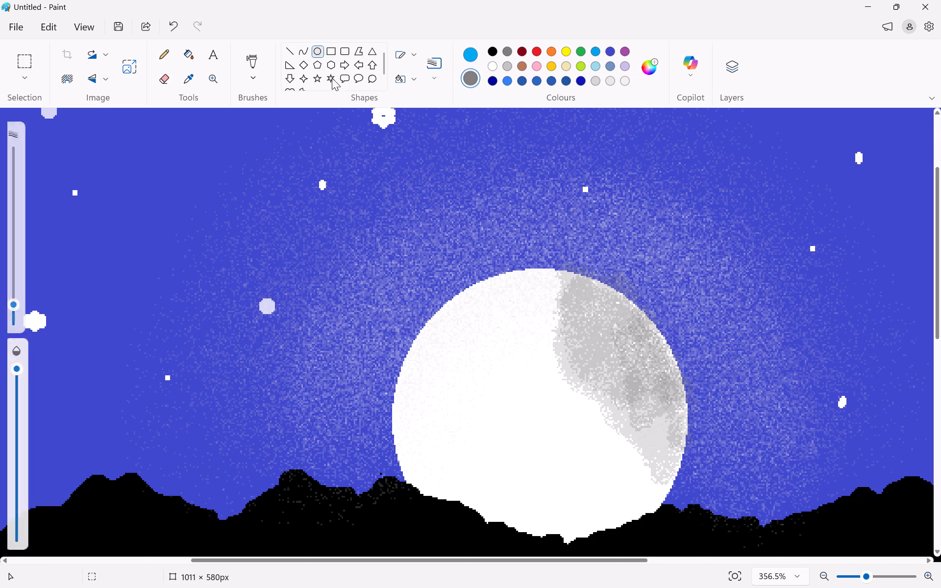
drag(457, 389, 476, 409)
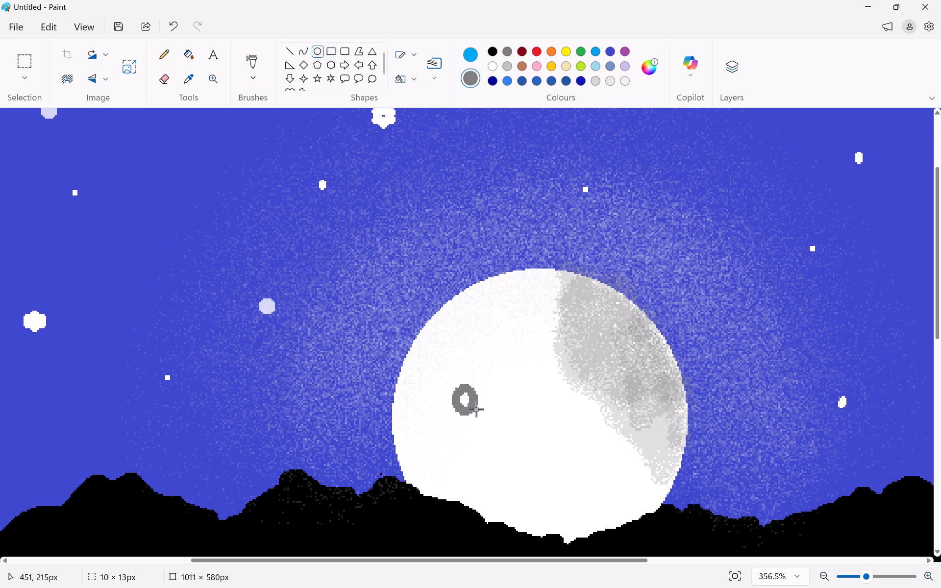
drag(476, 409, 477, 409)
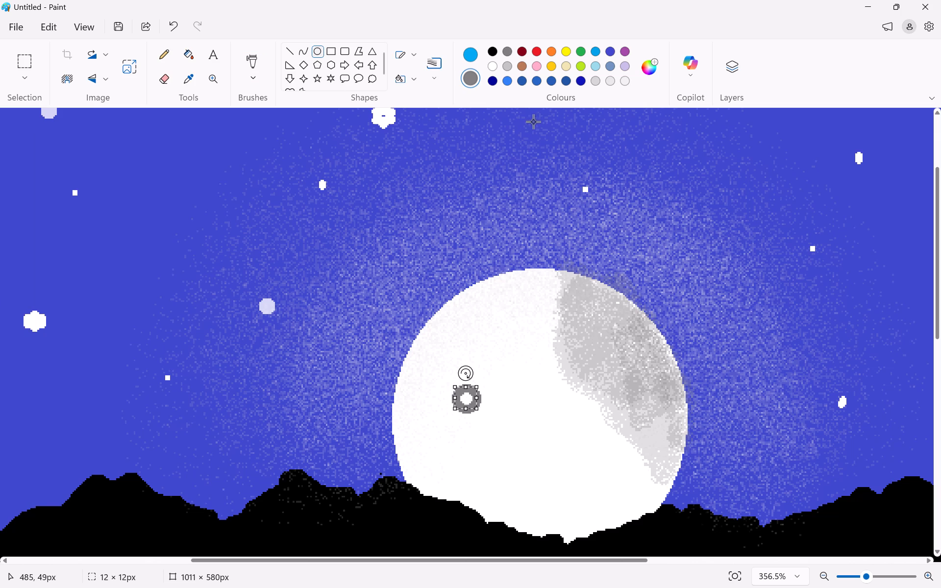
click(561, 486)
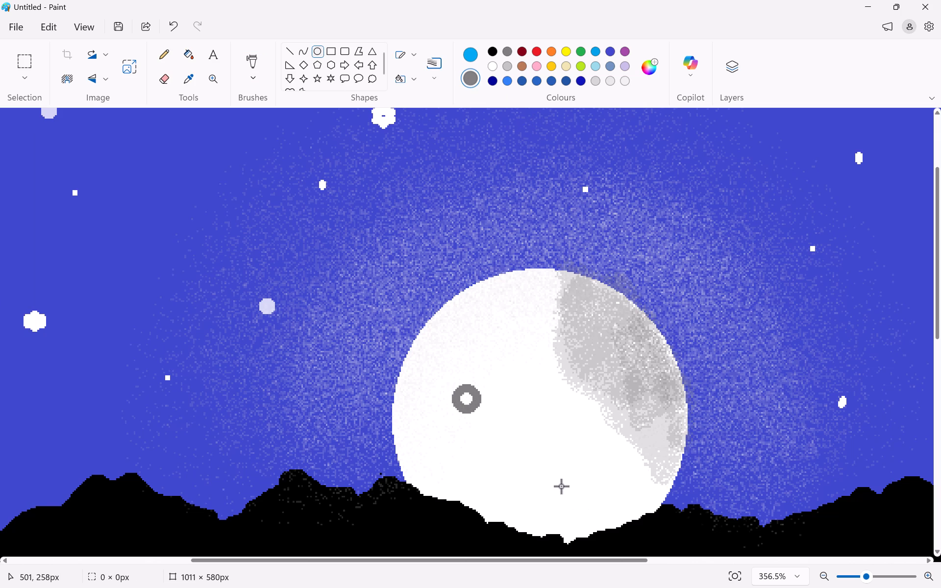
drag(550, 450, 581, 485)
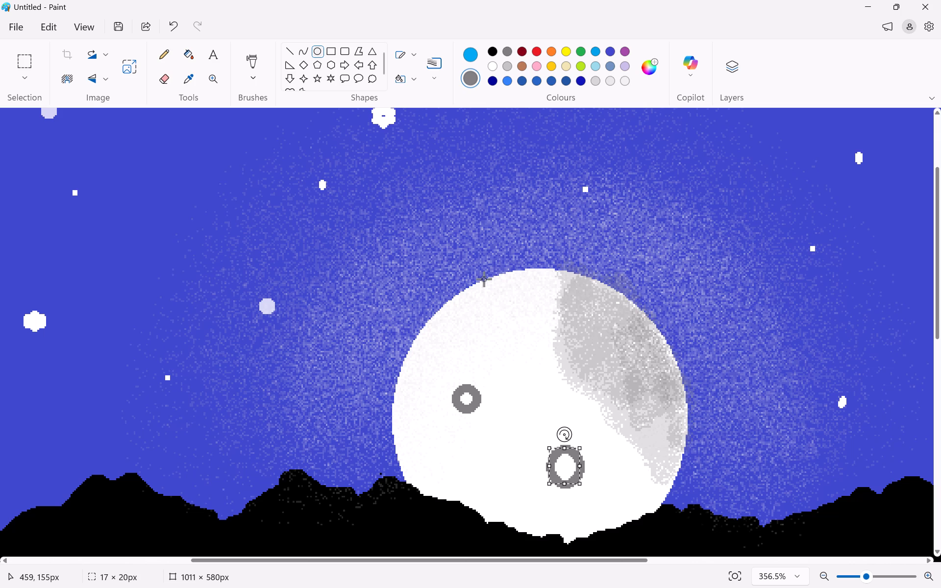
drag(512, 298, 541, 328)
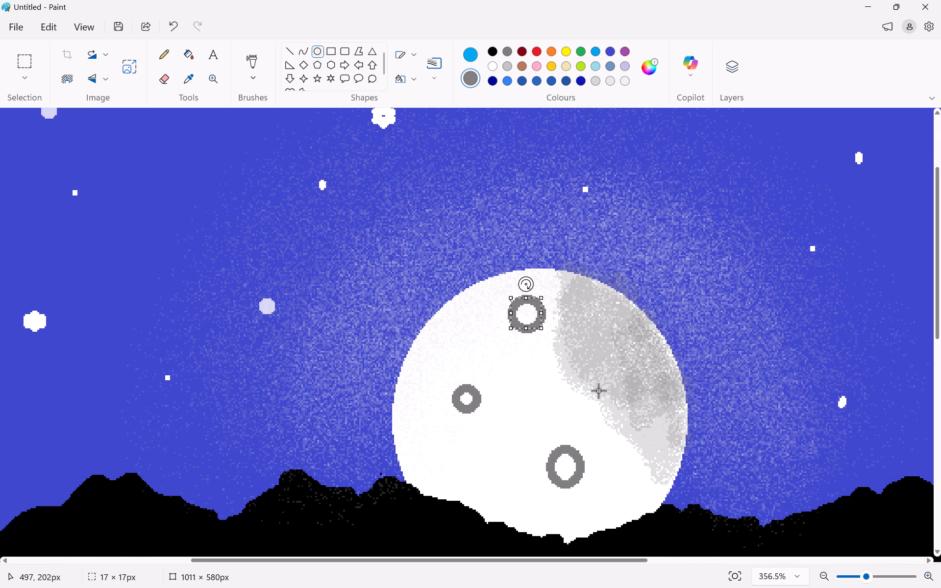
Draw a tall gray oval crater outline about 15 × 29 px in the moon's shaded area near the rim.
drag(627, 344, 683, 382)
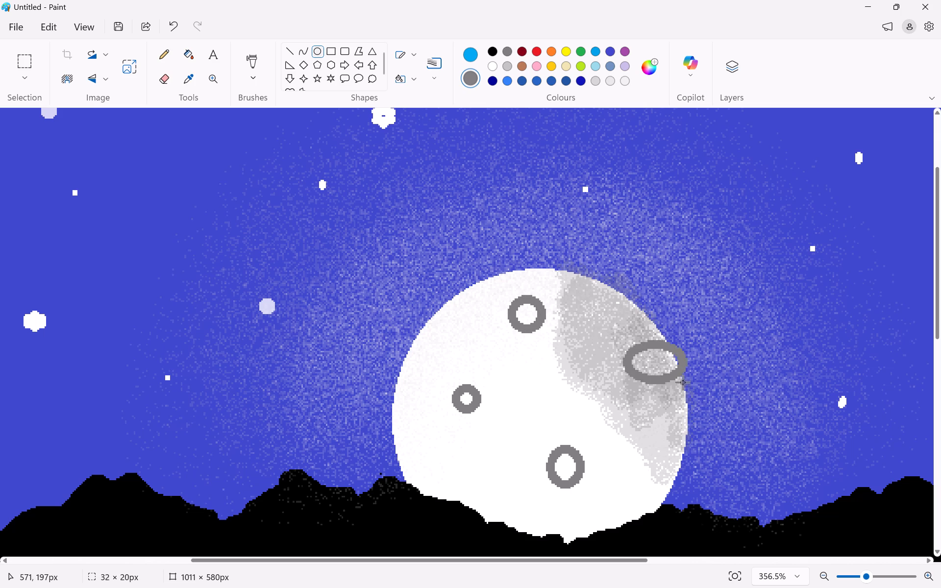
drag(683, 382, 653, 395)
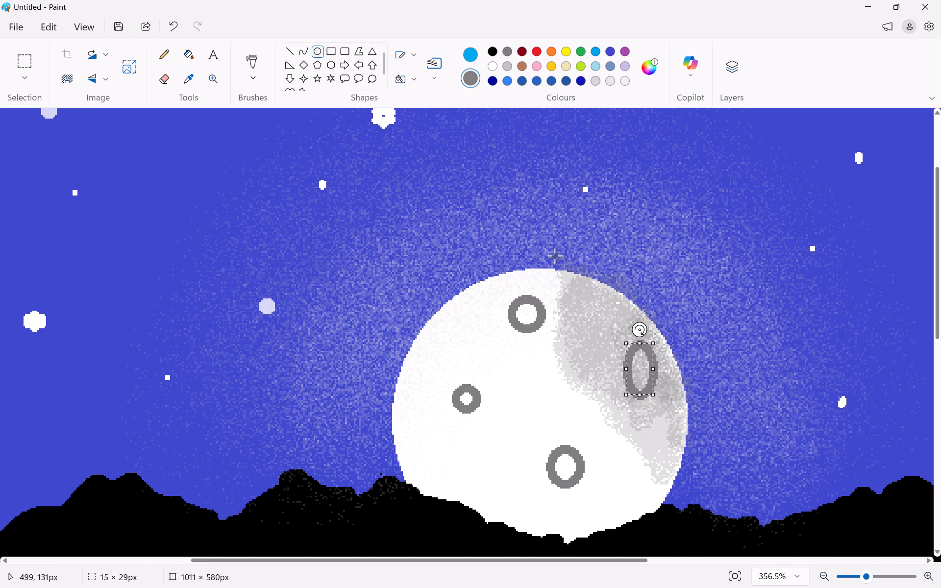
click(555, 256)
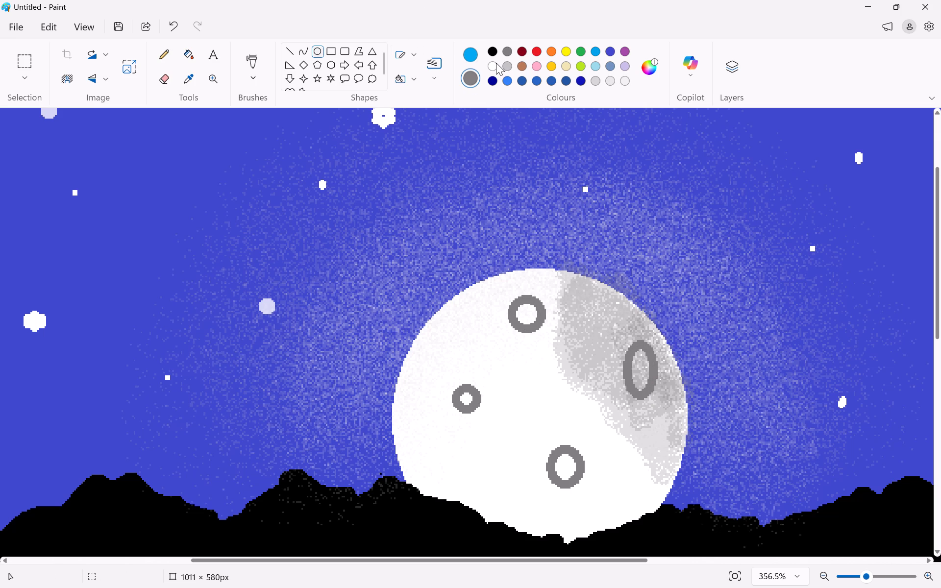
Soften the three gray crater rings on the moon's white area with a white airbrush at medium opacity.
click(496, 63)
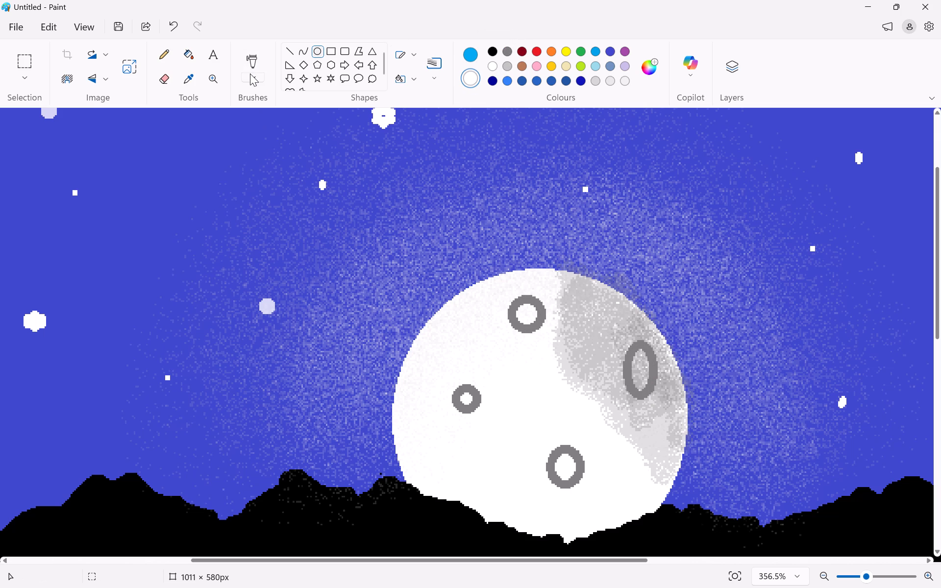
click(250, 73)
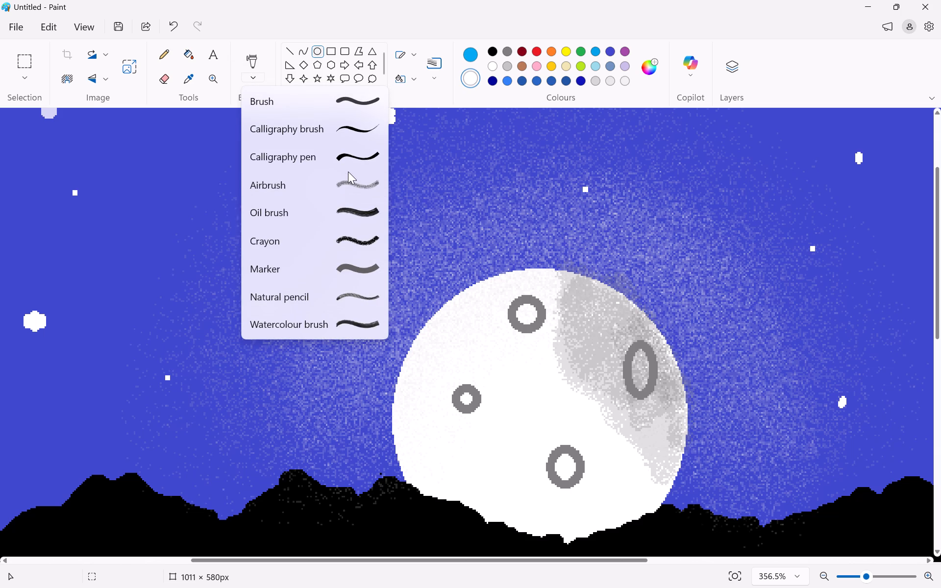
click(348, 171)
click(346, 176)
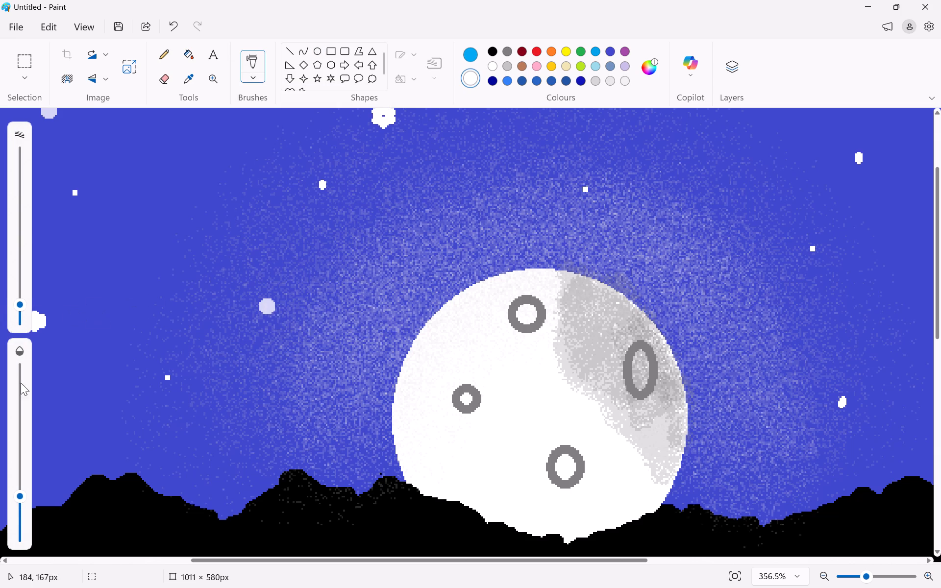
click(22, 447)
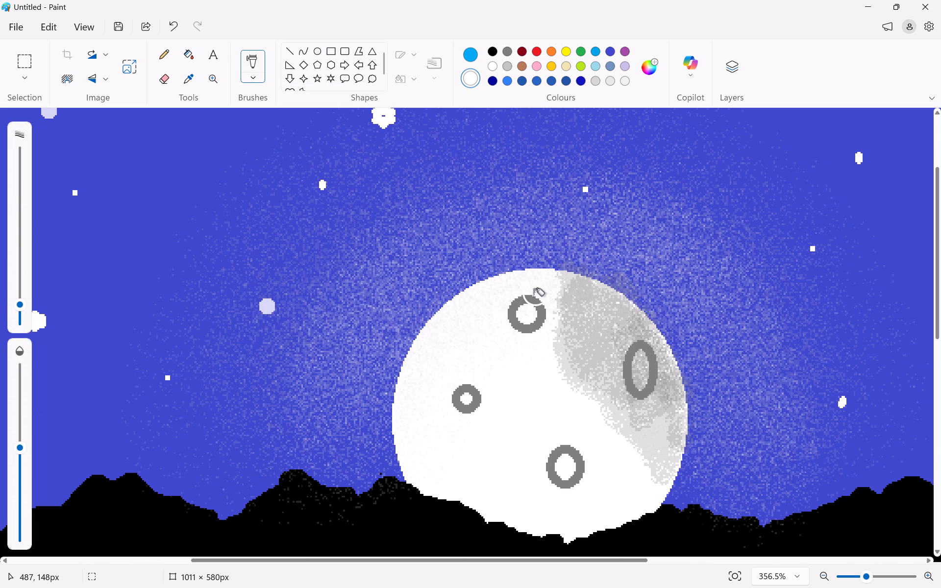
drag(529, 297, 515, 312)
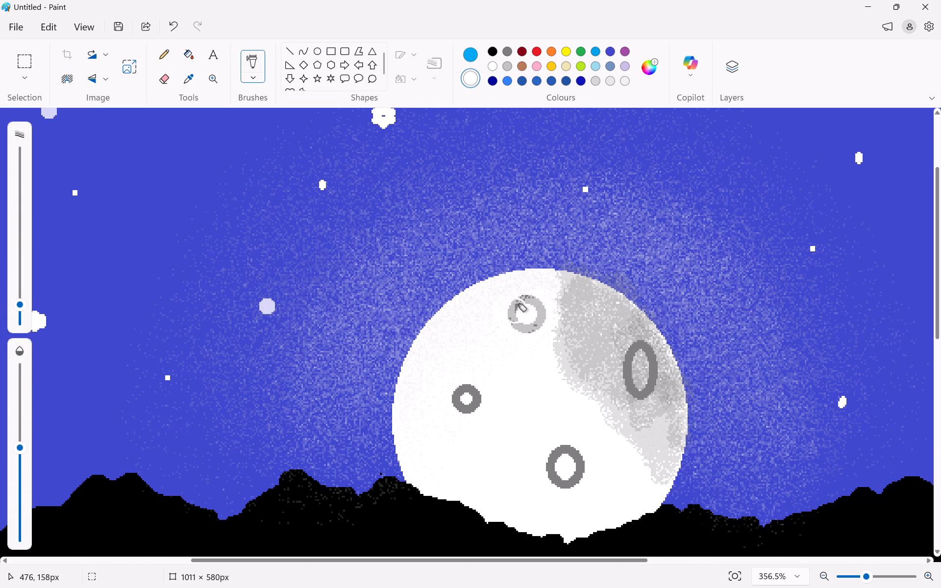
drag(515, 312, 471, 402)
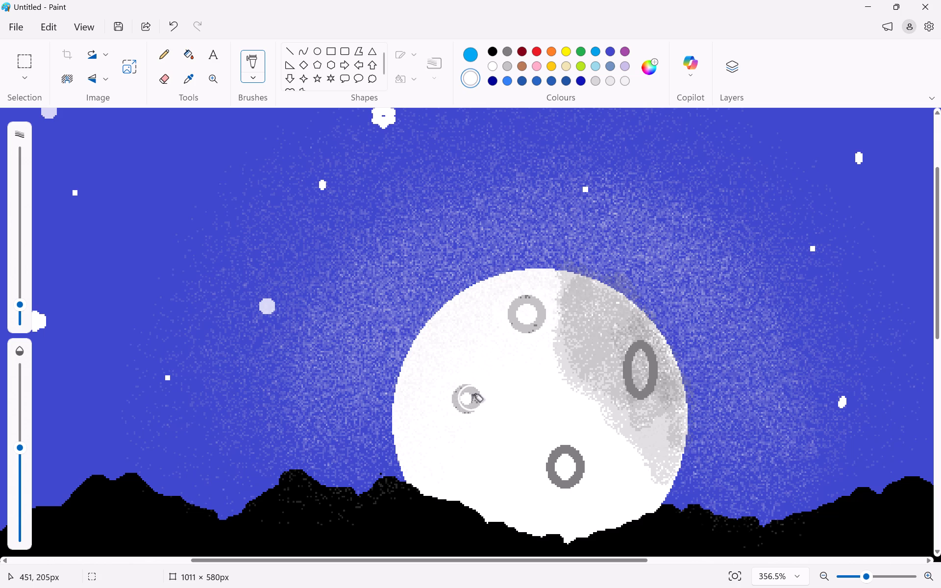
drag(471, 402, 474, 395)
drag(577, 438, 570, 480)
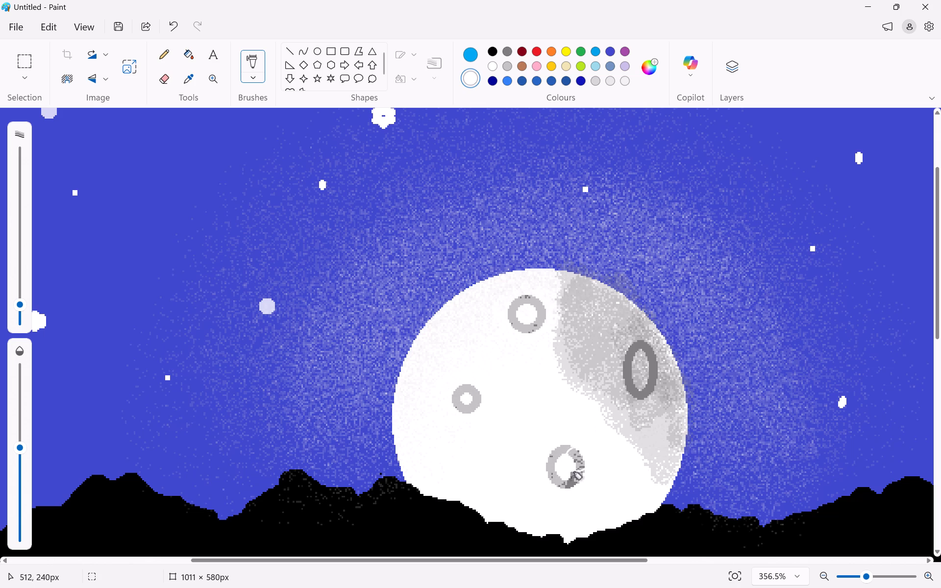
drag(570, 480, 614, 440)
Soften the tall oval crater in the moon's shaded area with white airbrush strokes over and around its outline.
drag(638, 320, 634, 374)
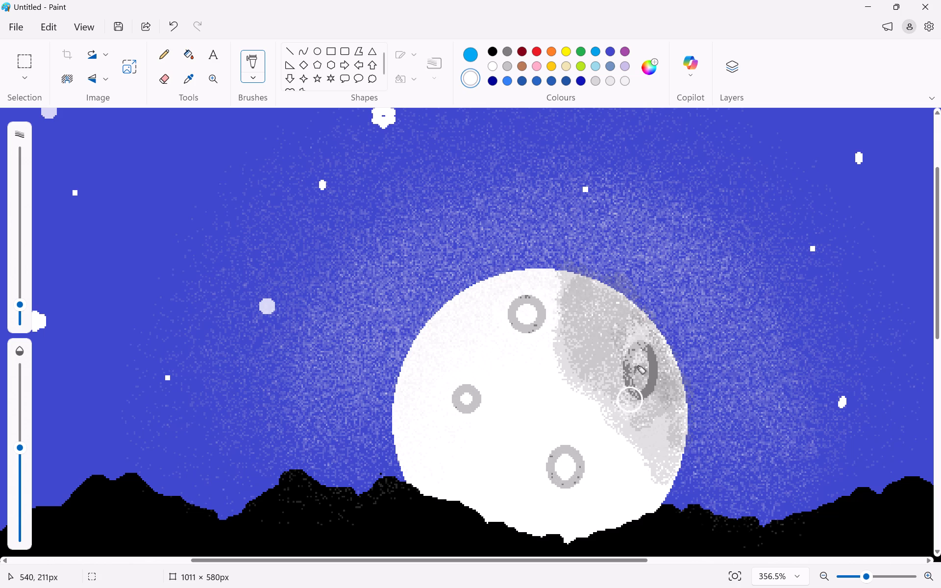
drag(634, 374, 647, 374)
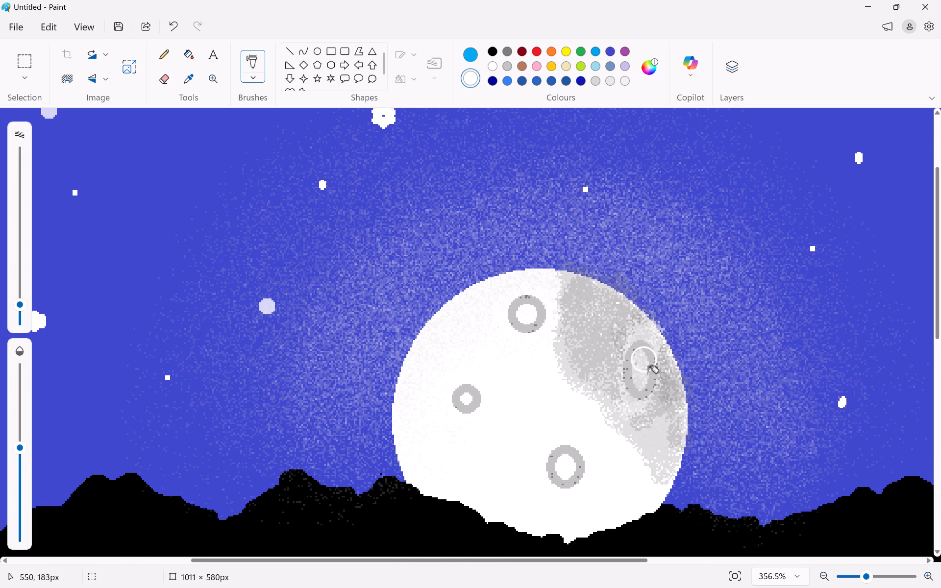
drag(647, 374, 654, 347)
drag(627, 360, 641, 323)
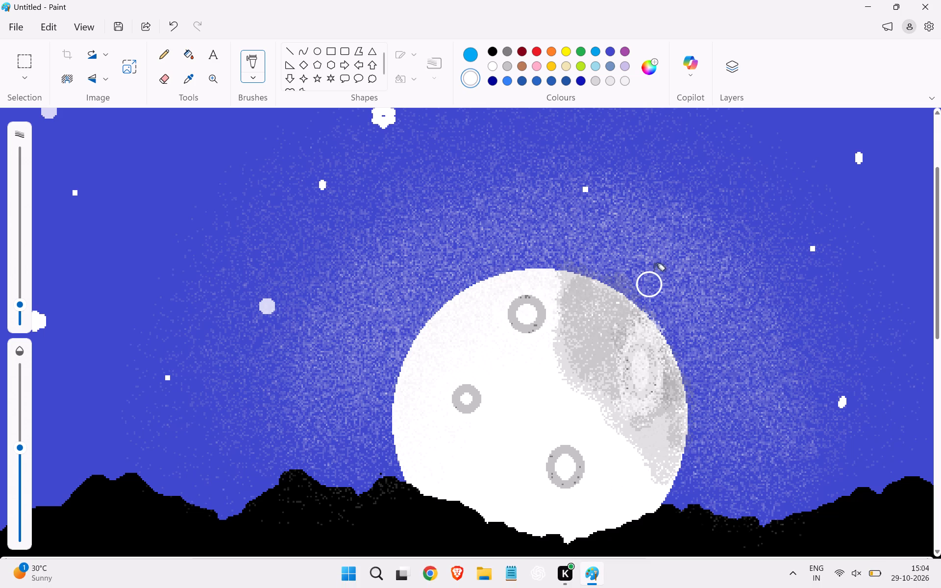
Airbrush low-opacity gray over the whitened tall crater and down the moon's shaded right side, undoing a first stronger stroke.
click(506, 53)
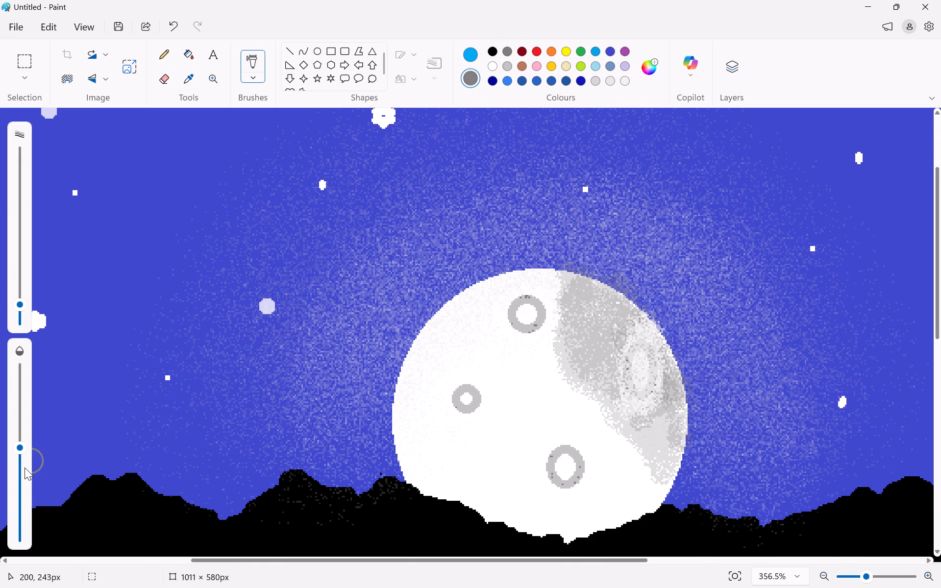
click(25, 467)
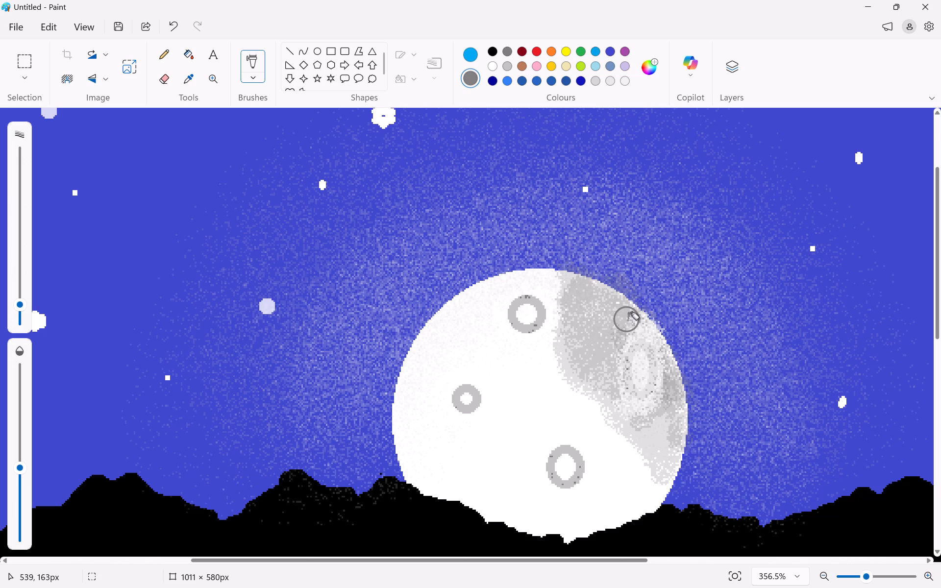
drag(628, 321, 669, 373)
key(ctrl+z)
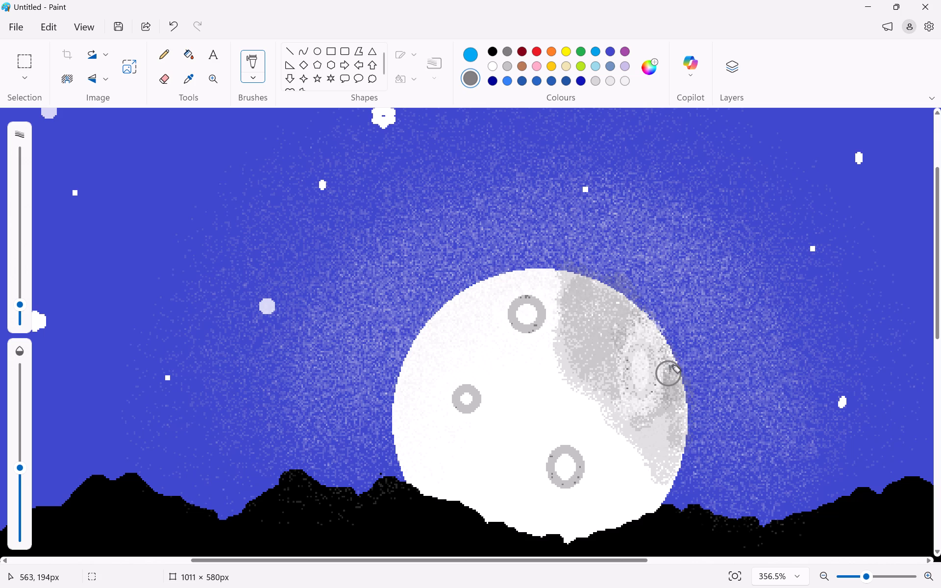
click(16, 494)
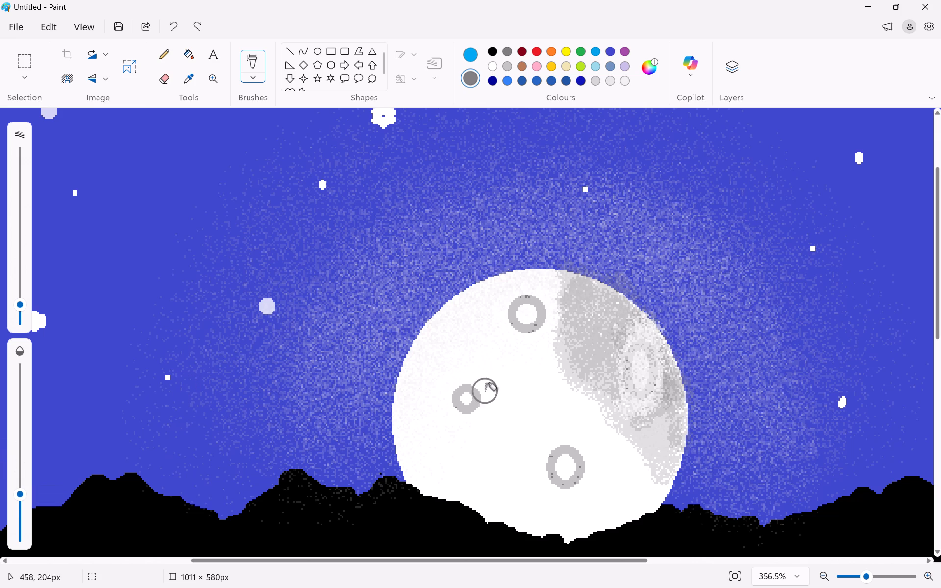
drag(630, 322, 665, 378)
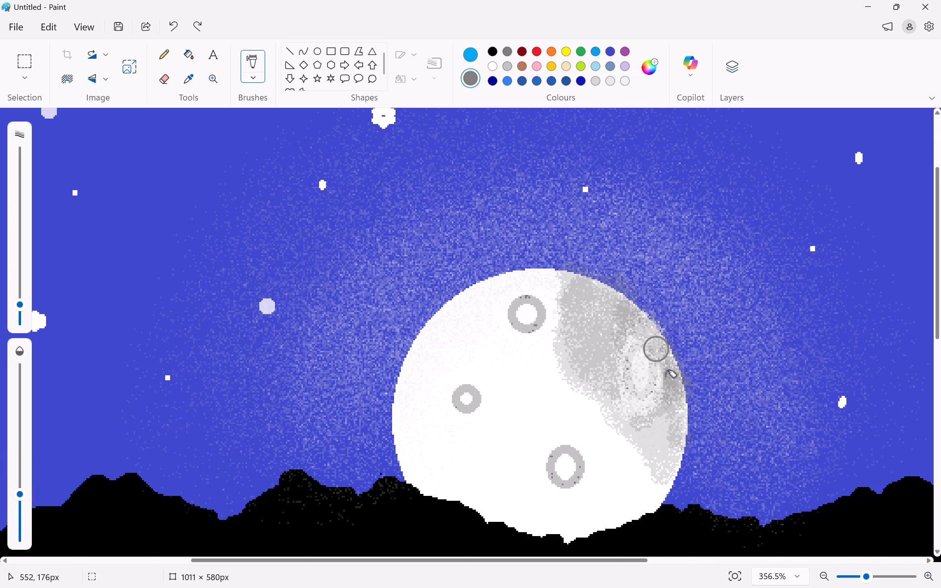
drag(665, 378, 616, 370)
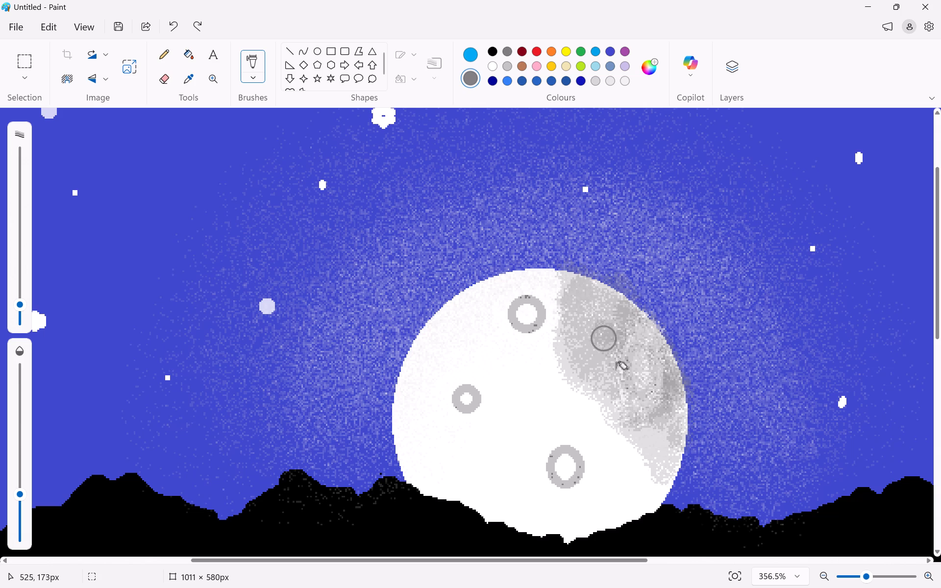
drag(616, 370, 654, 495)
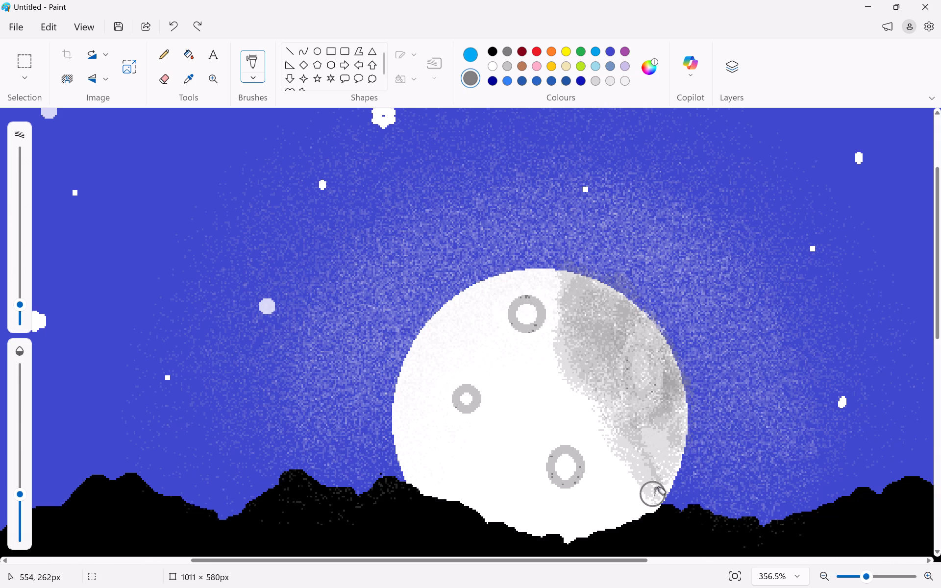
Airbrush a light gray shadow patch along the moon's left edge, from beside the small crater down to the mountains.
drag(422, 372, 419, 388)
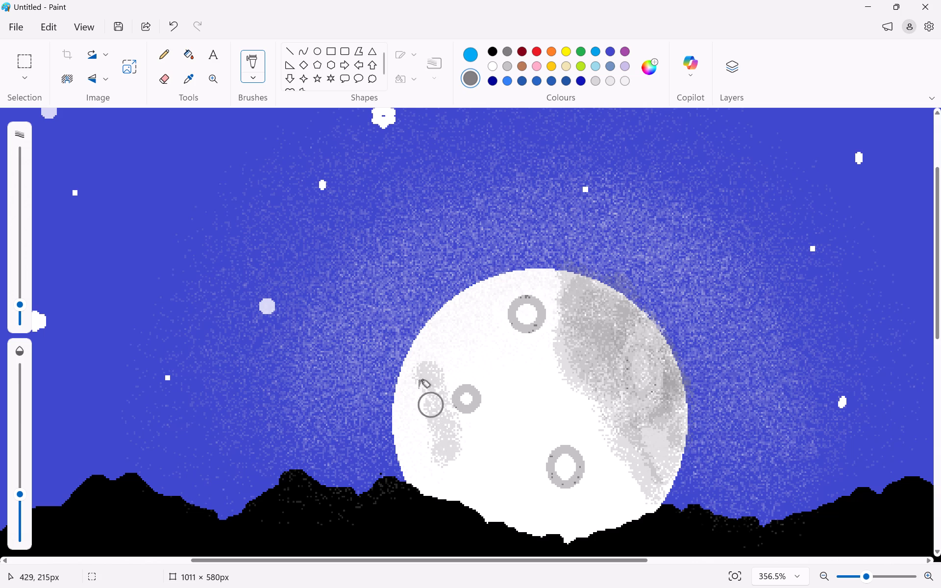
drag(419, 388, 413, 441)
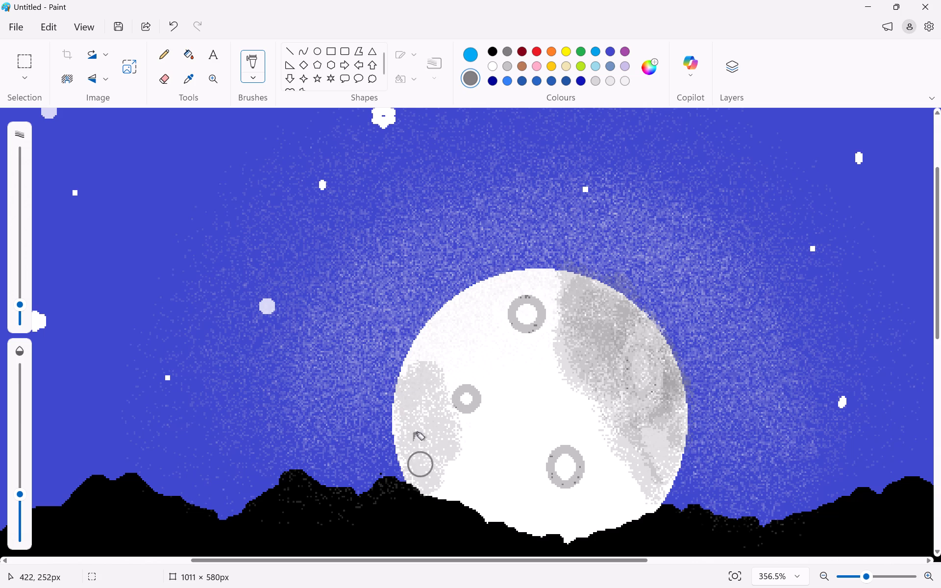
drag(413, 441, 423, 394)
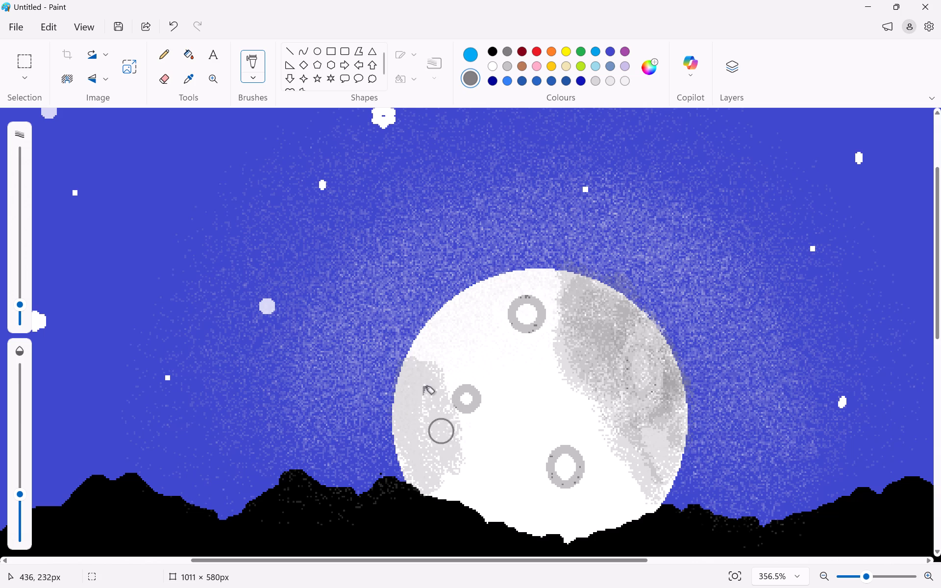
drag(423, 394, 422, 482)
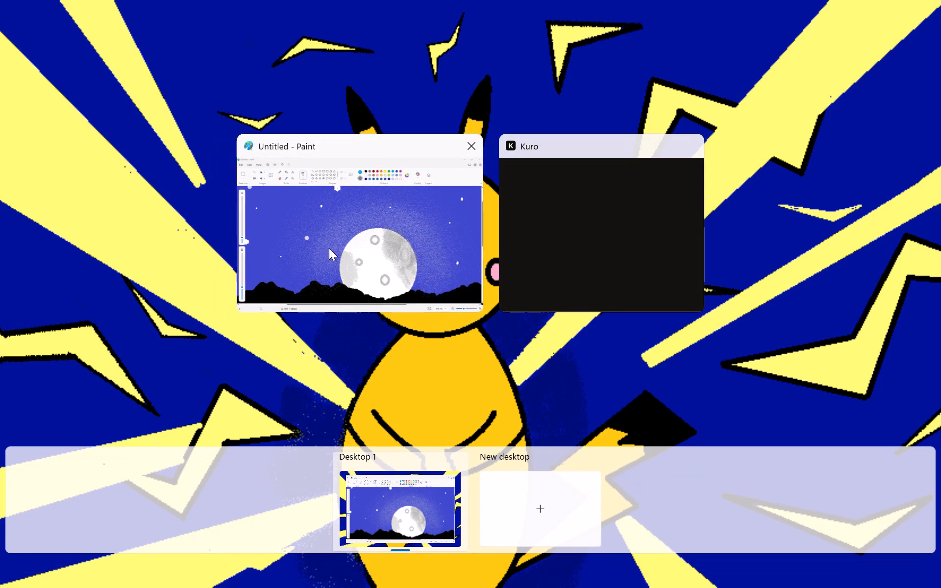
Return to the painting and layer darker gray airbrush over the middle of the moon's left shadow patch.
click(341, 252)
drag(428, 375, 447, 406)
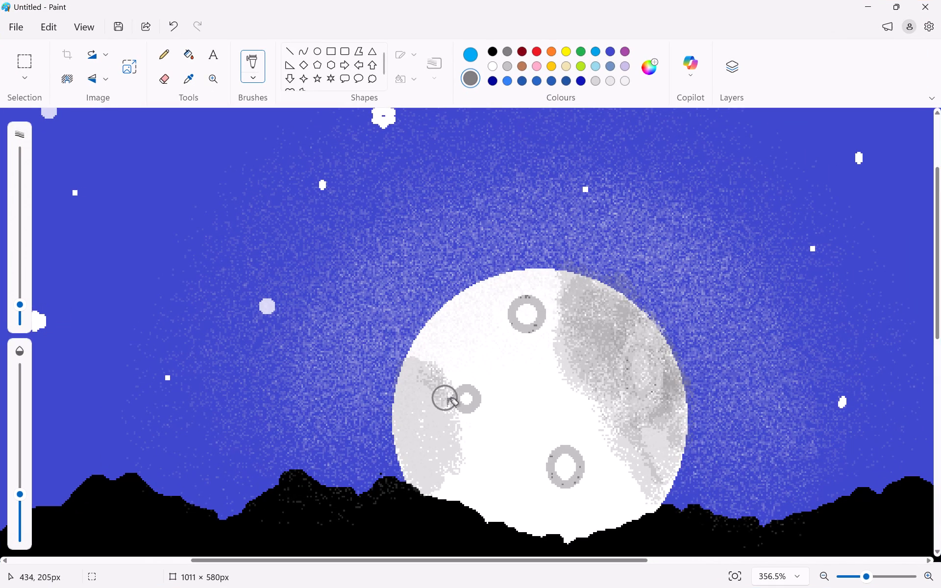
drag(447, 406, 431, 447)
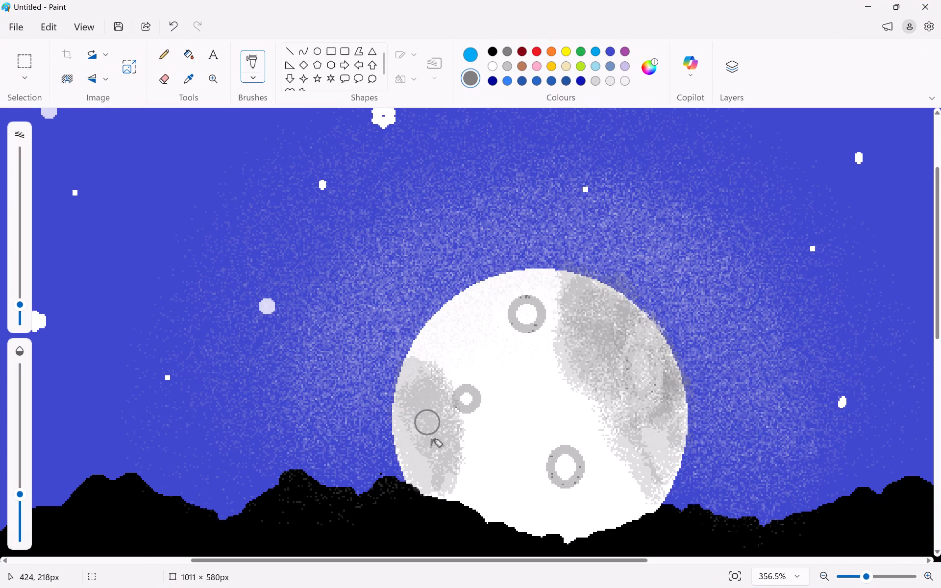
drag(431, 447, 436, 426)
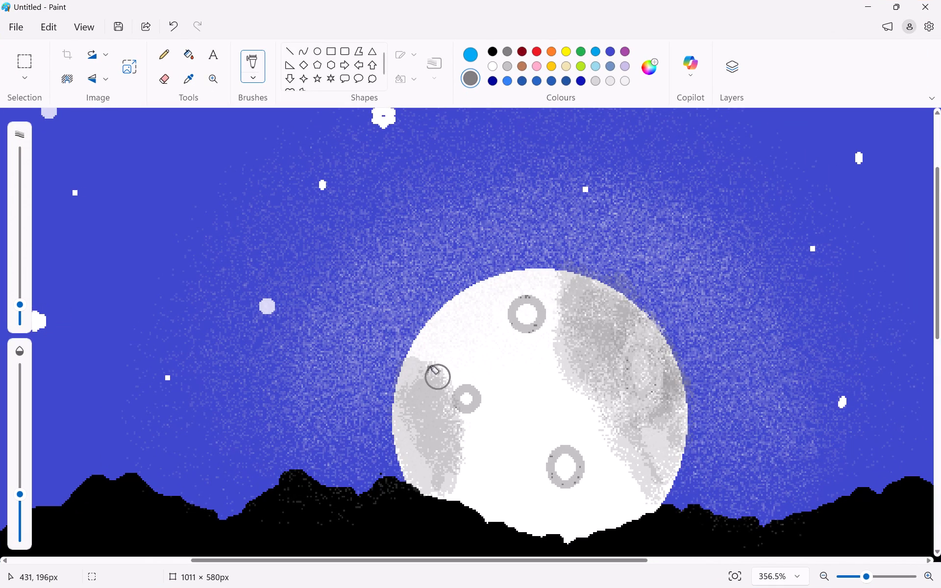
Extend the gray airbrush shading across the small crater down to the mountains, and deepen the left shadow's middle.
drag(416, 362, 458, 495)
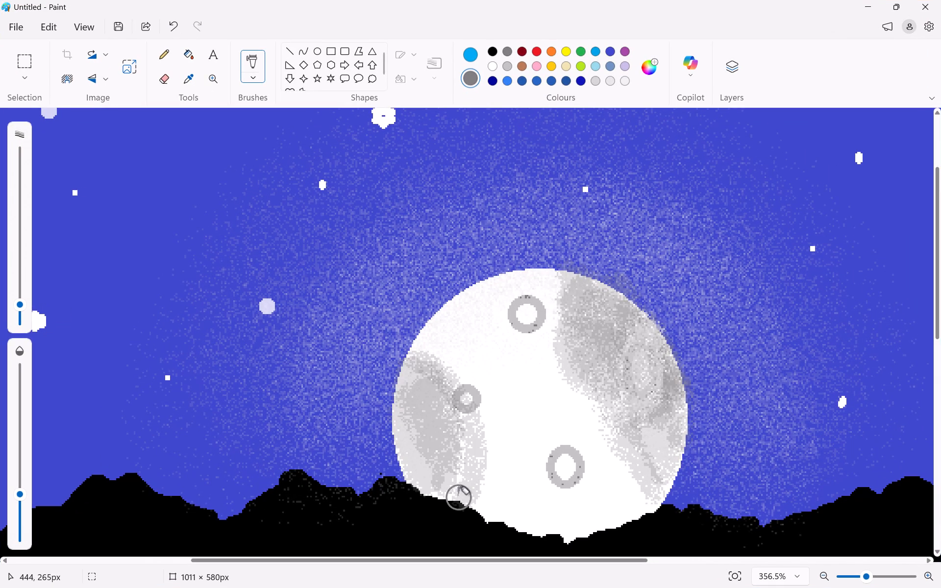
drag(458, 495, 445, 465)
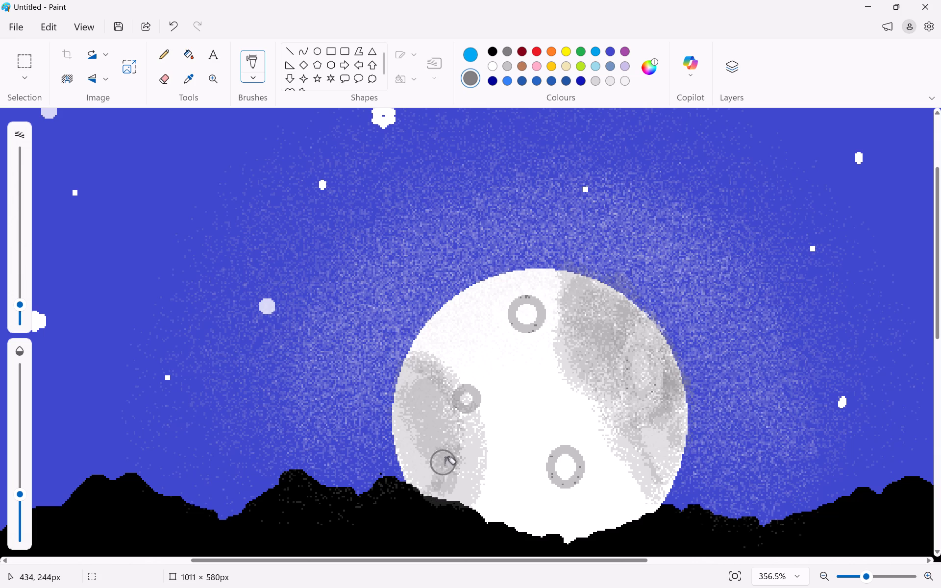
drag(445, 465, 434, 382)
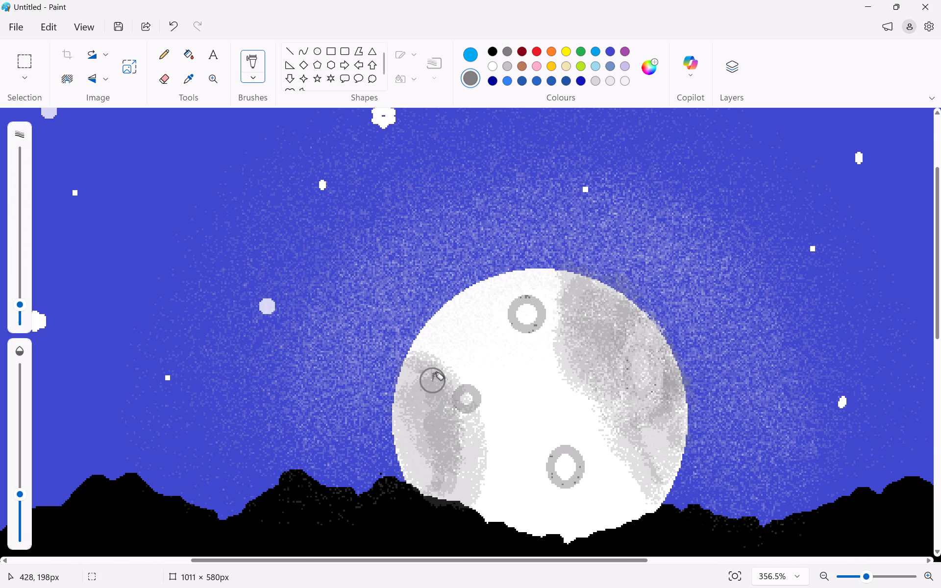
drag(416, 364, 476, 486)
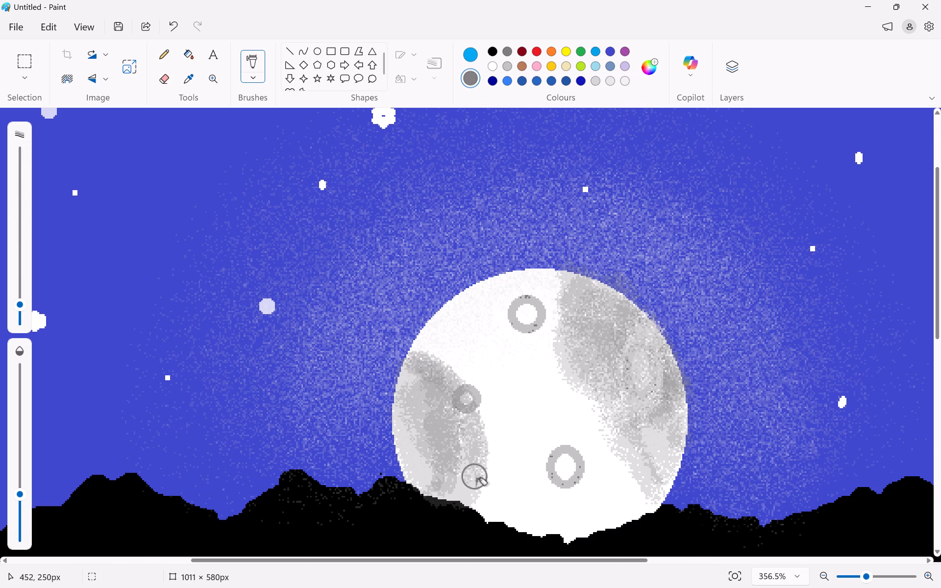
drag(476, 486, 466, 498)
drag(458, 439, 461, 466)
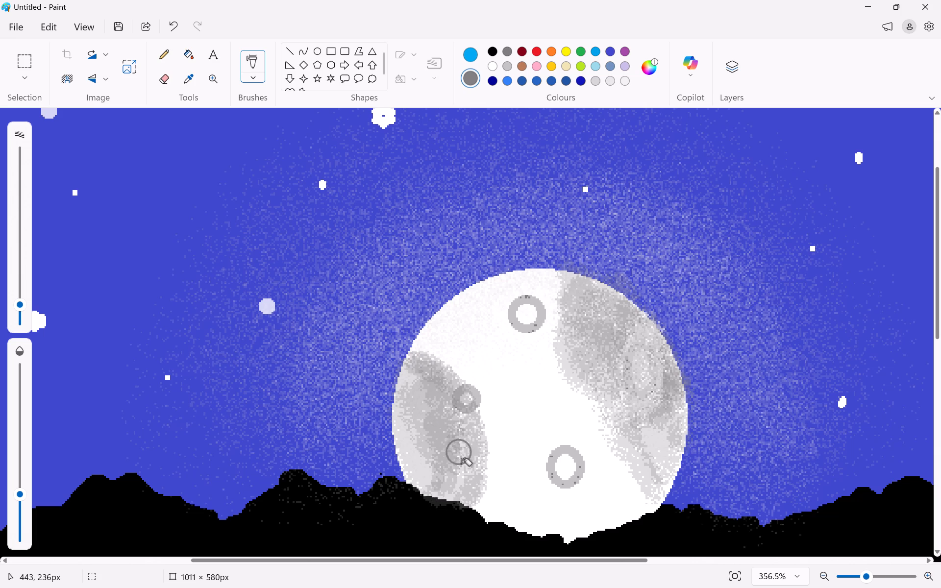
drag(461, 466, 443, 417)
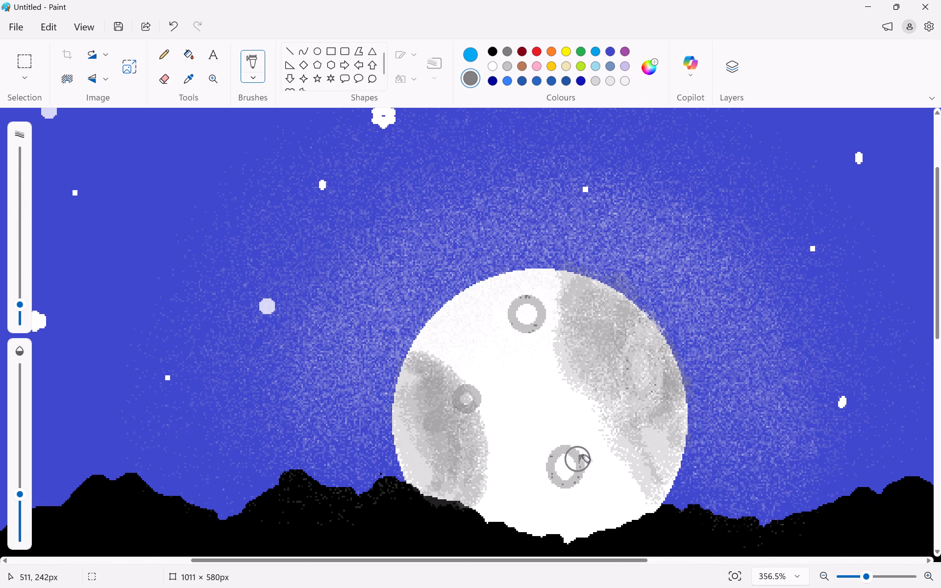
Airbrush a light gray halo around the moon's lower crater and darken the crater's ring and center.
drag(570, 468, 554, 466)
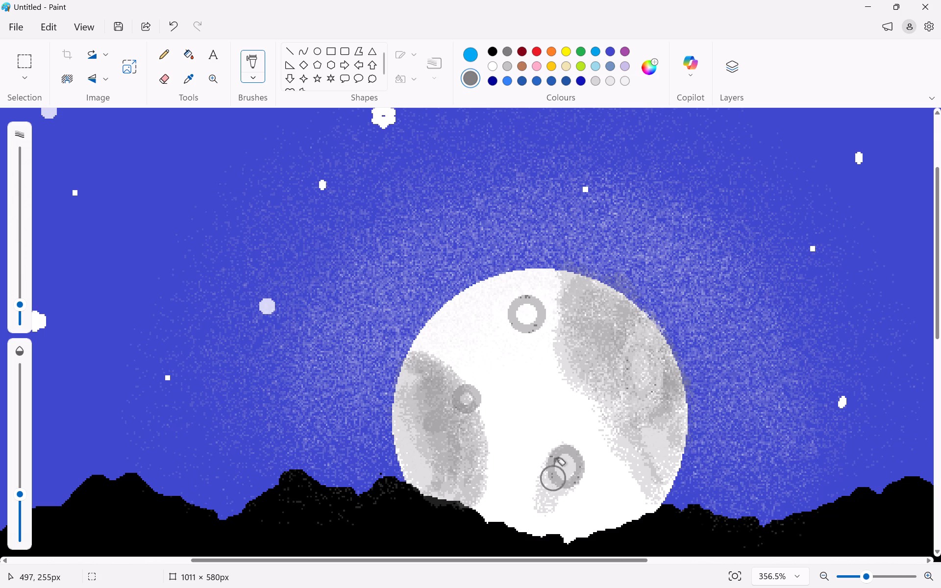
drag(554, 466, 547, 487)
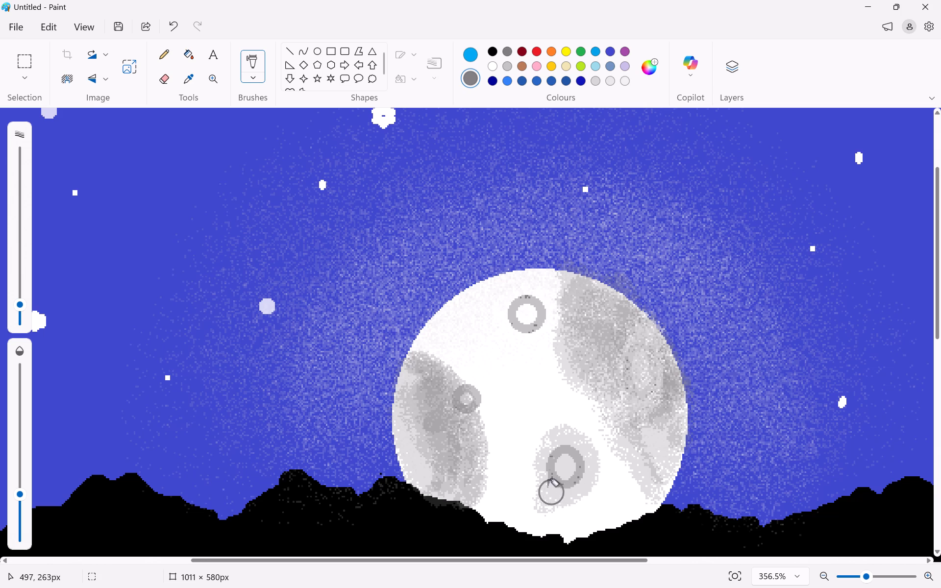
drag(547, 487, 573, 465)
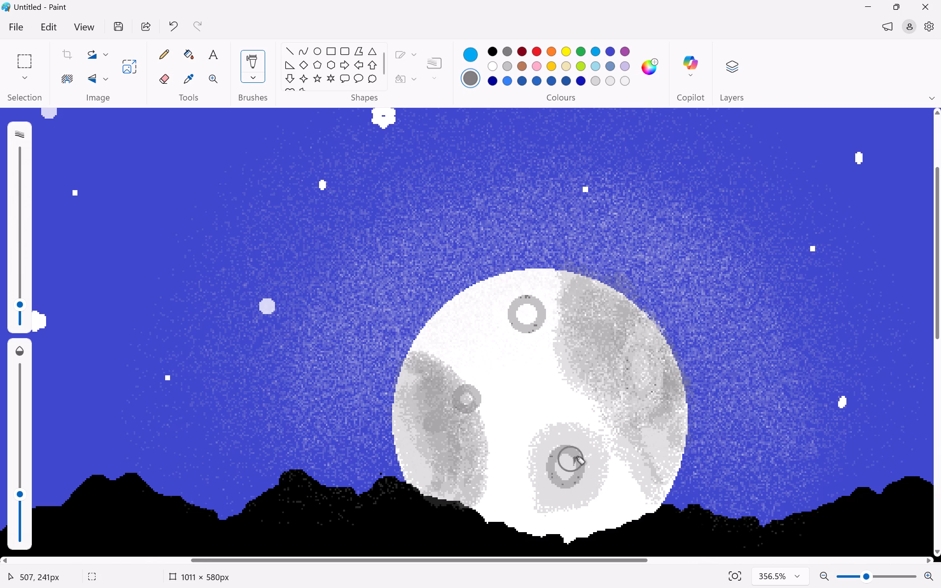
drag(573, 465, 567, 462)
drag(567, 462, 580, 477)
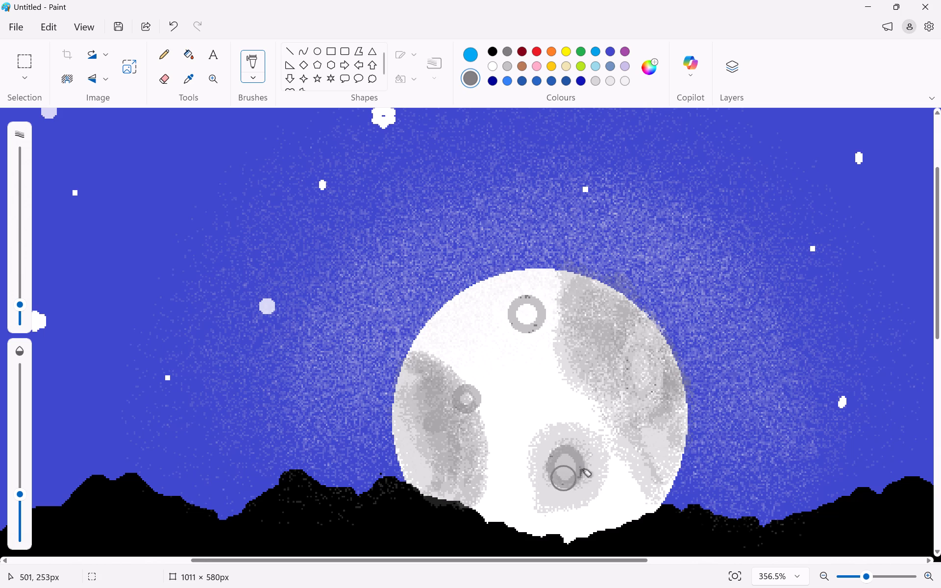
Layer darker gray airbrush over the lower part of the halo around the moon's lower crater.
drag(580, 477, 563, 479)
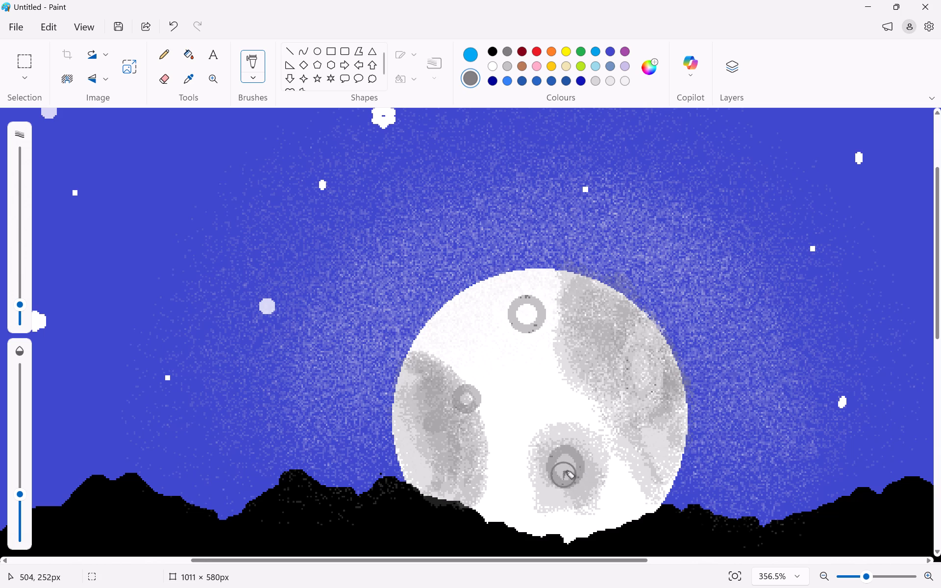
drag(563, 479, 566, 494)
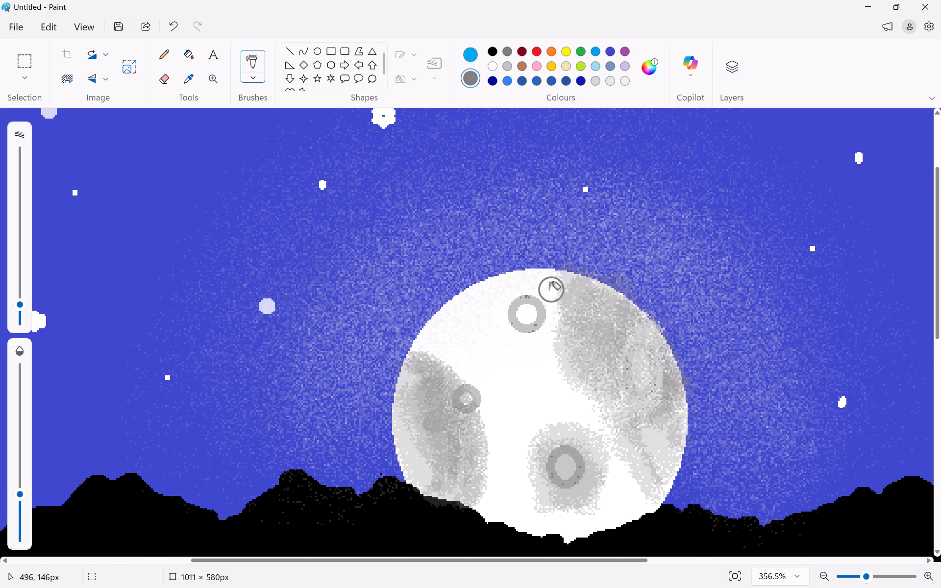
Airbrush a soft gray shadow patch around the moon's upper crater, extending toward its left, and darken the crater's ring and center.
drag(484, 307, 494, 314)
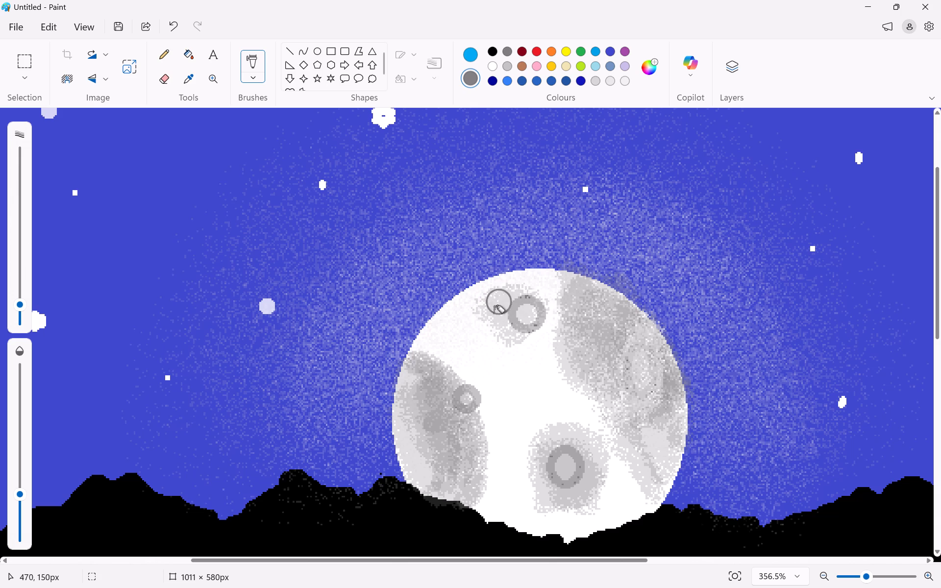
drag(494, 314, 488, 307)
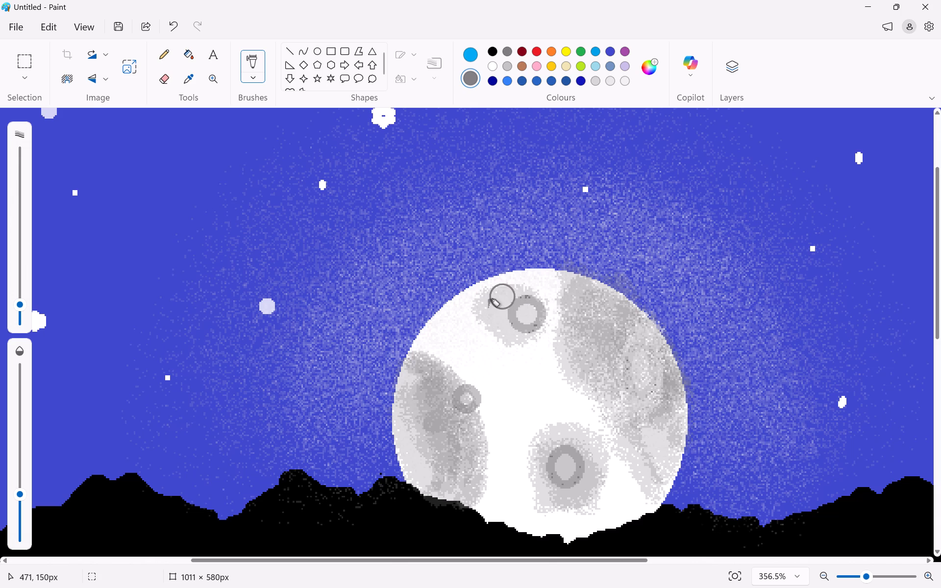
drag(488, 307, 511, 321)
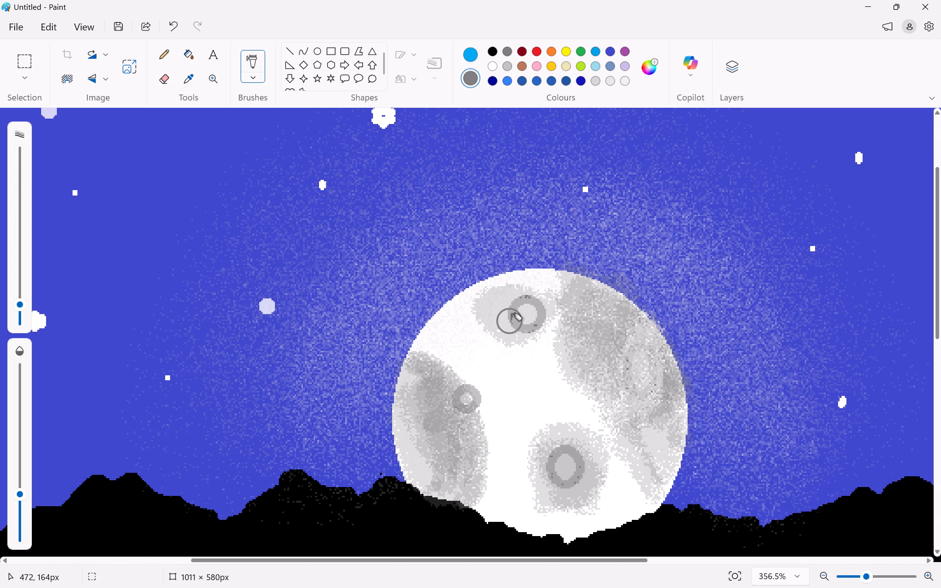
drag(511, 321, 491, 315)
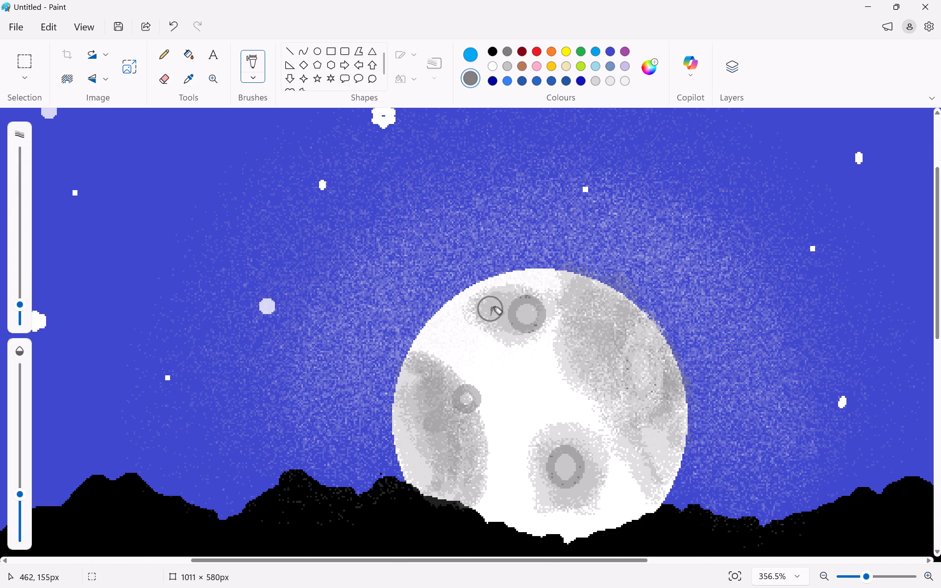
drag(491, 315, 510, 331)
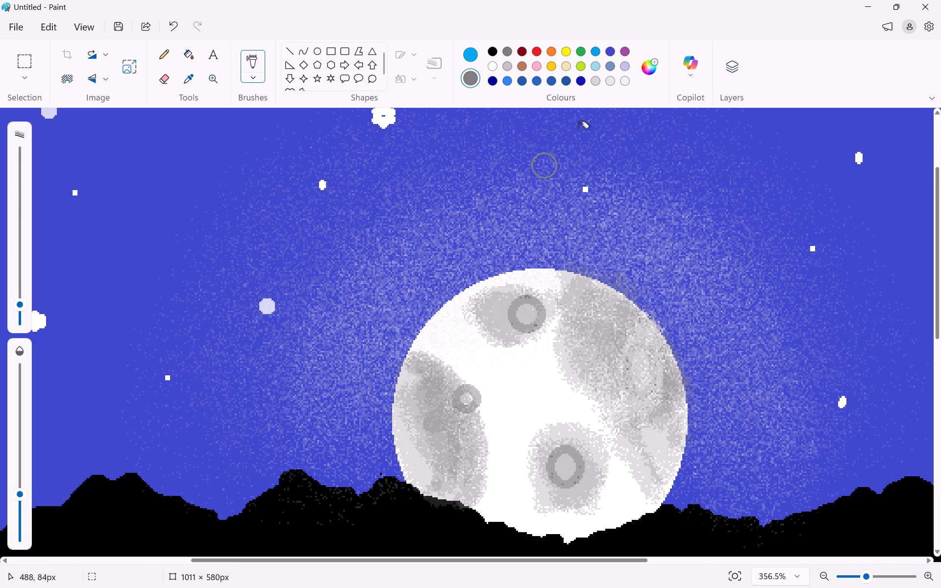
Lighten the upper crater's ring, center and the adjoining gray shadow with low-opacity white airbrush.
click(485, 65)
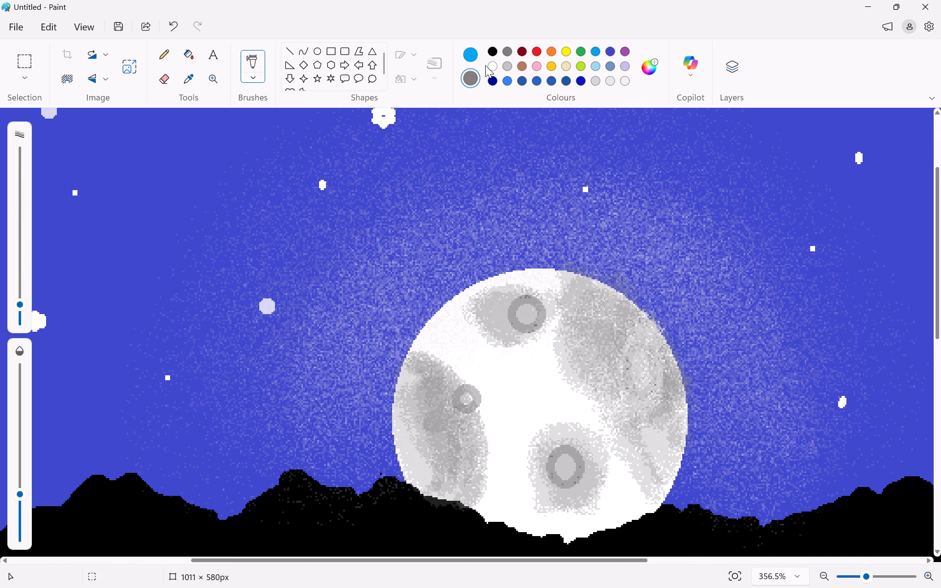
click(493, 67)
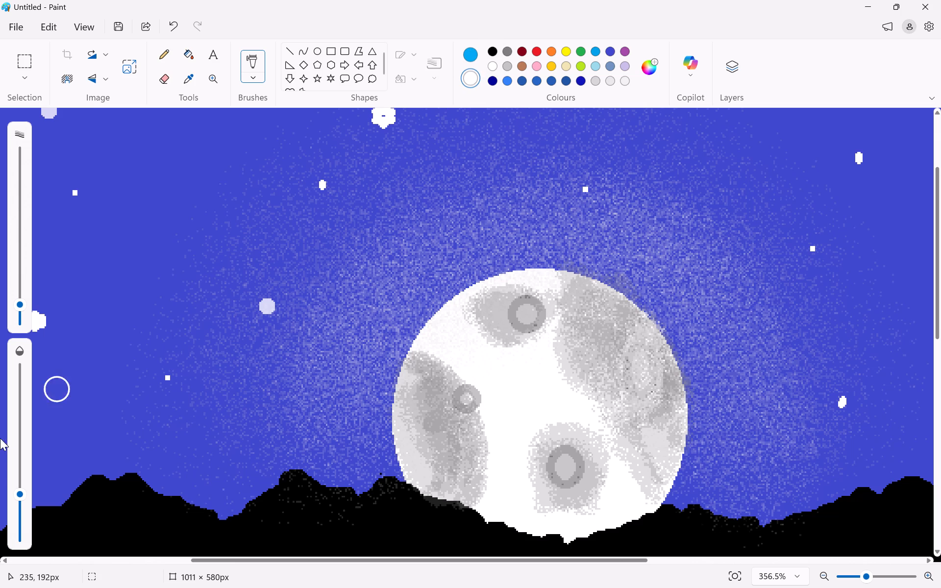
drag(20, 506, 20, 512)
click(20, 512)
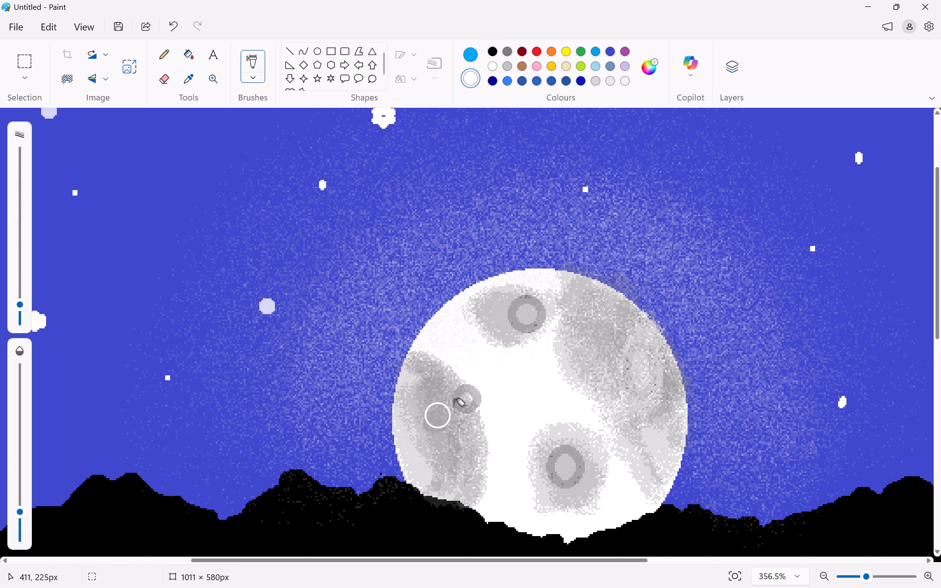
drag(528, 308, 520, 300)
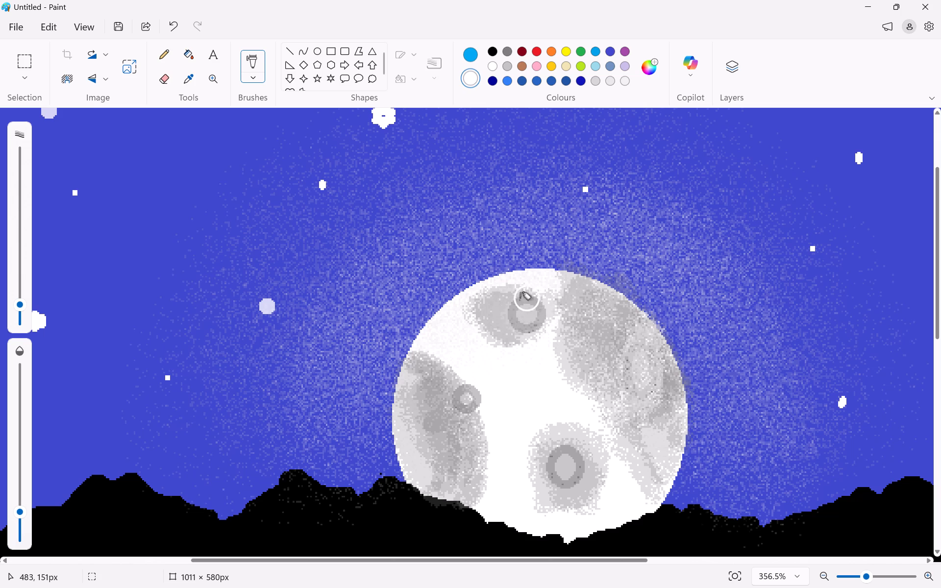
drag(520, 300, 529, 326)
click(17, 501)
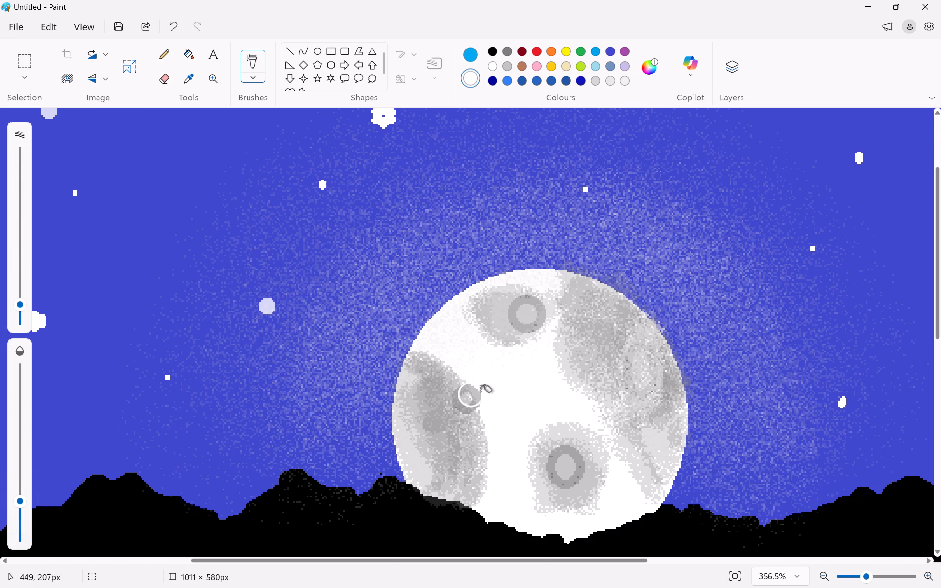
drag(530, 313, 550, 300)
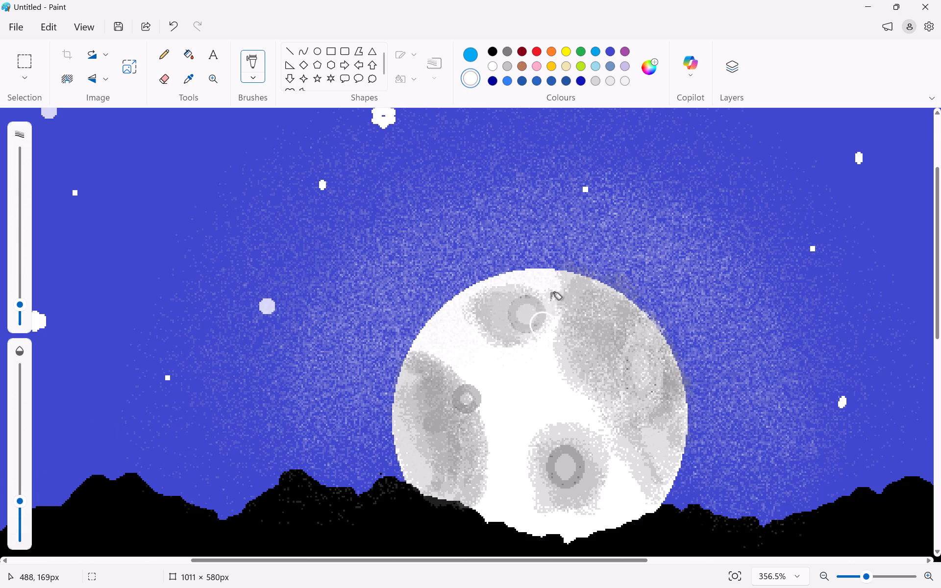
drag(550, 300, 517, 304)
drag(517, 304, 519, 326)
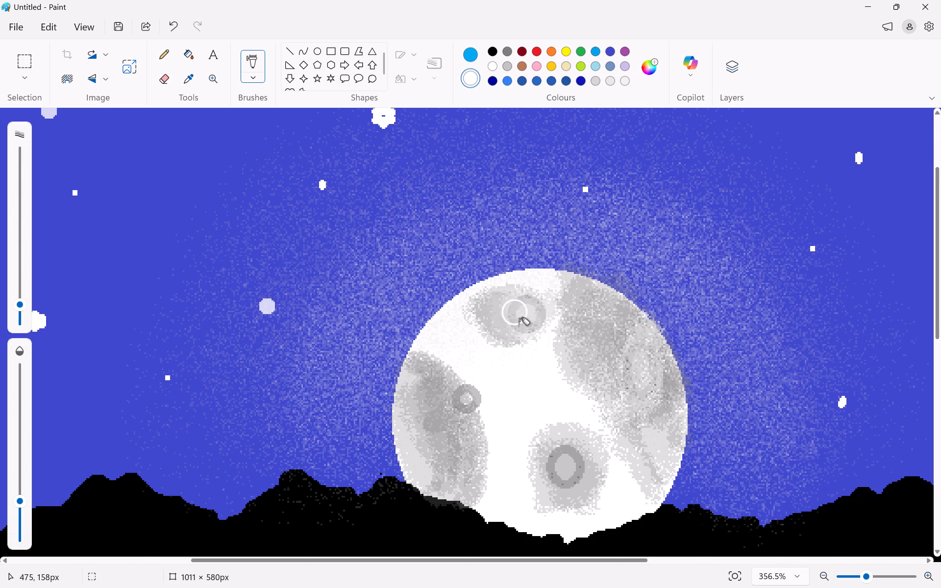
drag(519, 326, 528, 346)
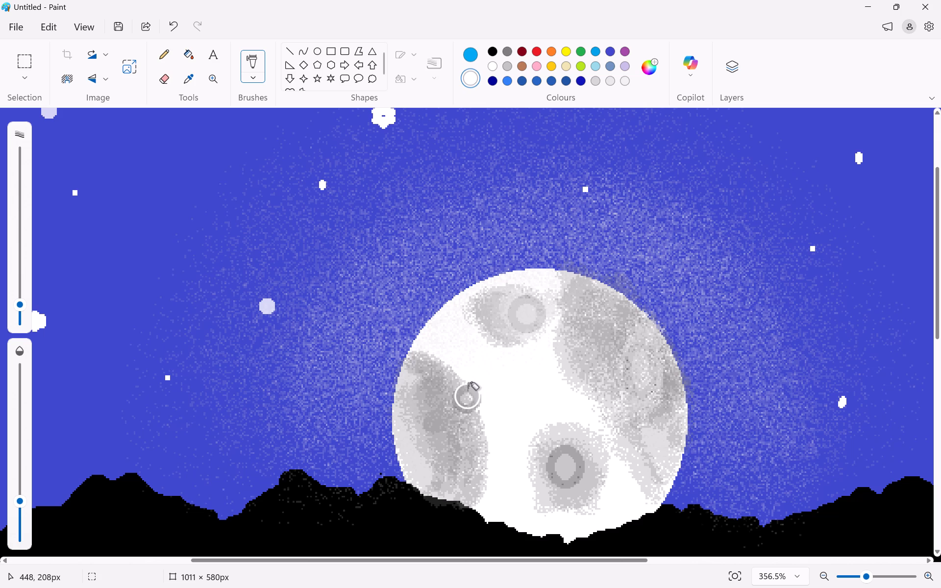
Soften the small left crater and the lower crater with the same faint white airbrush.
drag(468, 389, 477, 409)
drag(564, 455, 568, 489)
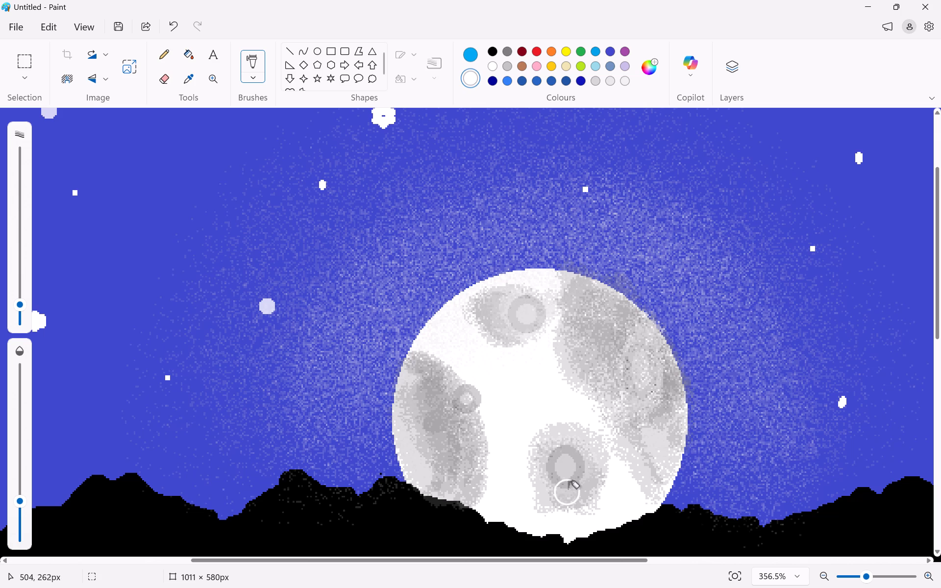
drag(568, 489, 568, 489)
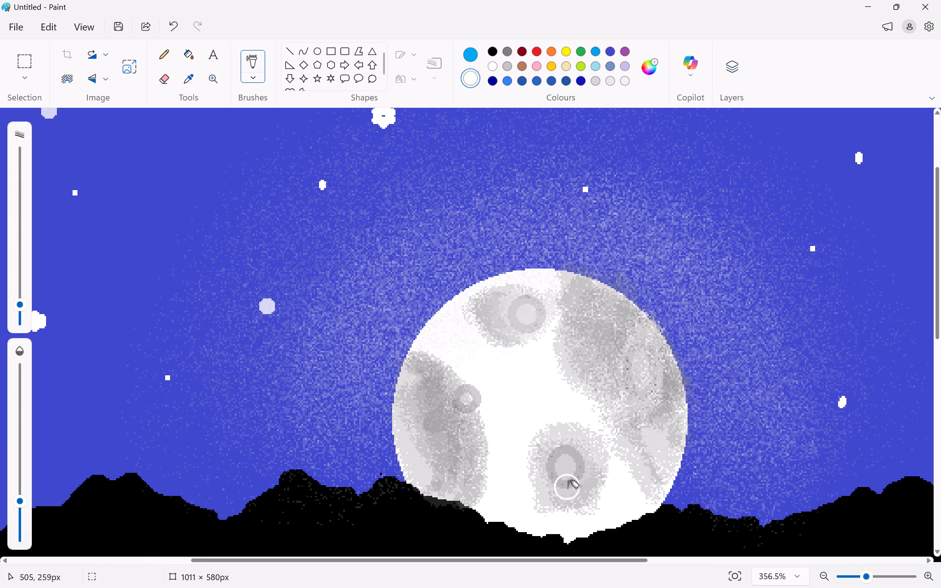